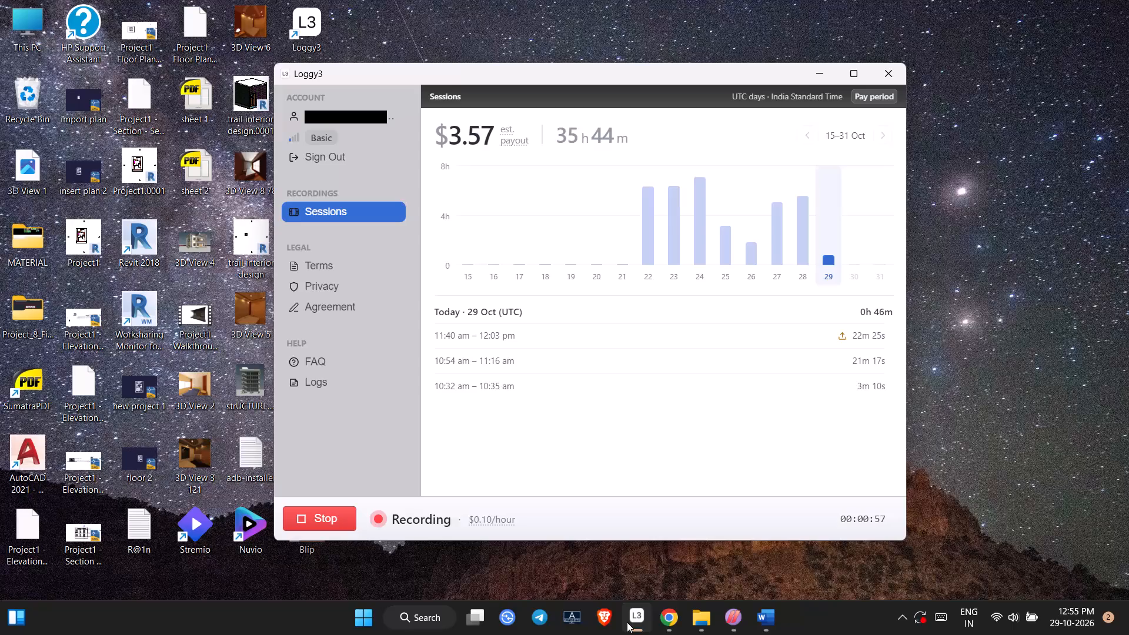
Switch to Chrome and convert 3.57 United States Dollars to Indian Rupees in the dollar to inr search.
left_click(824, 76)
left_click(672, 617)
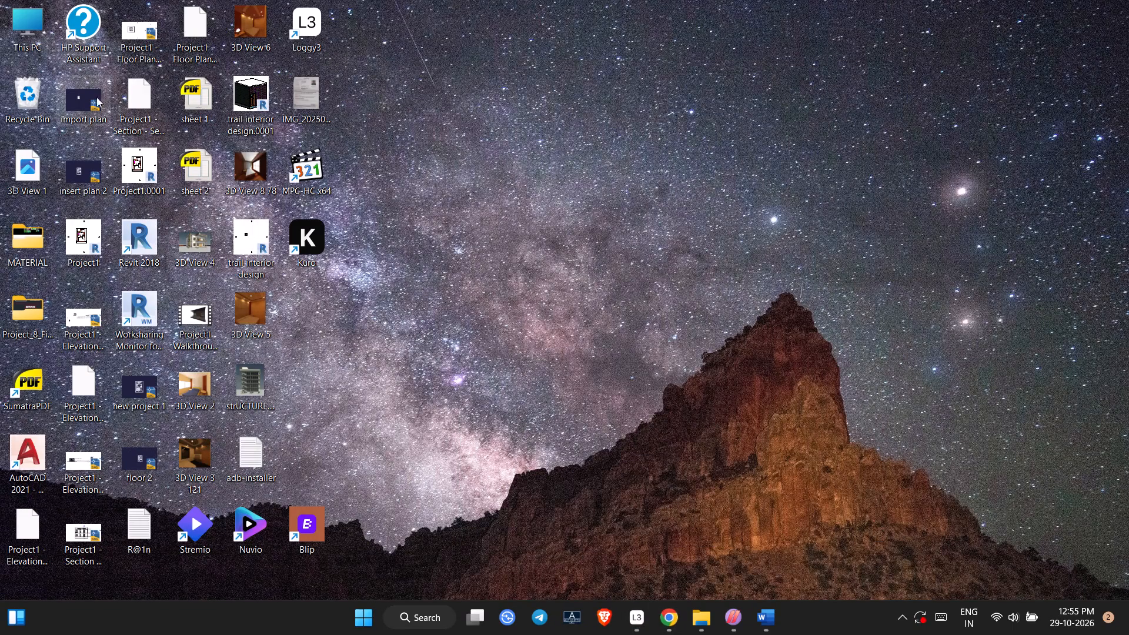
left_click(670, 617)
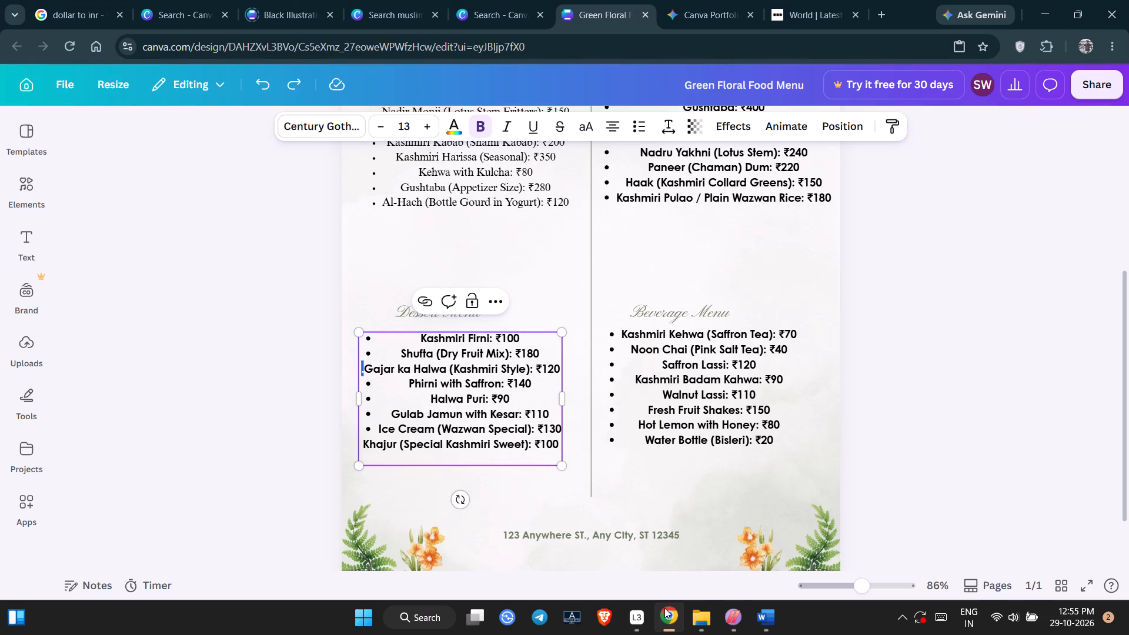
left_click(79, 7)
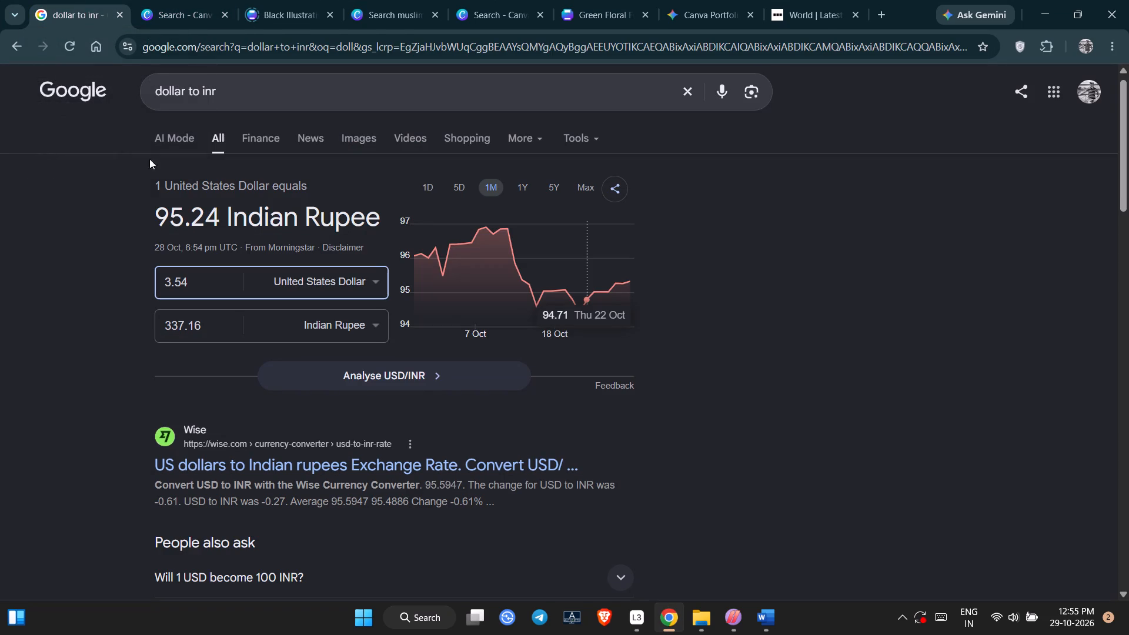
key("BackSpace")
key("7")
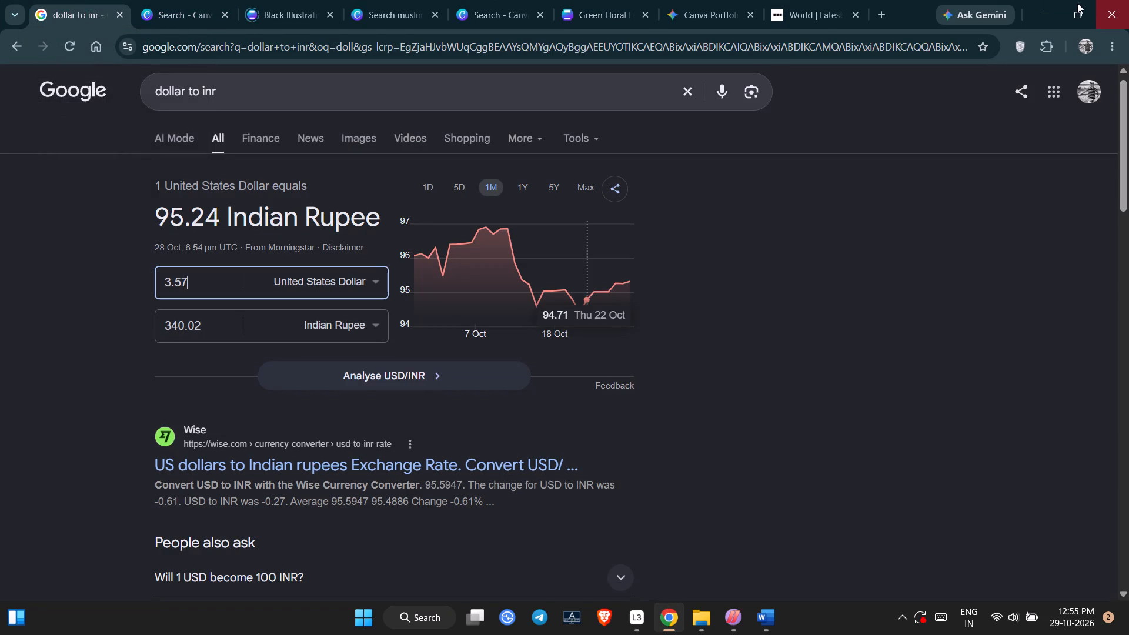
left_click(582, 21)
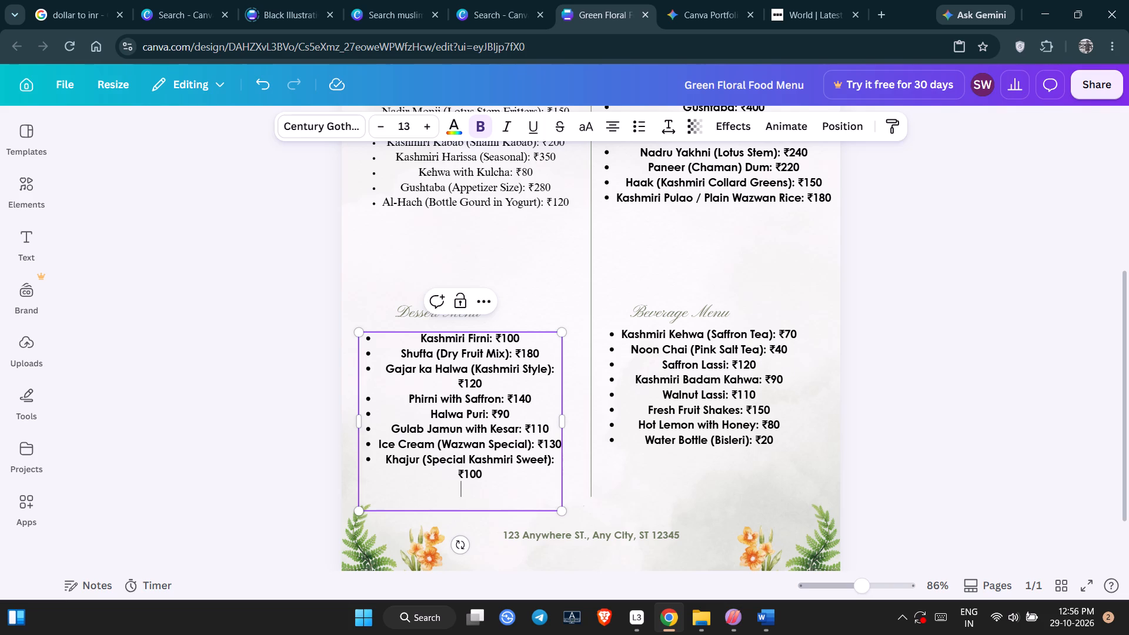
Insert an empty bullet line above the Khajur (Special Kashmiri Sweet) item in the dessert list.
left_click(378, 460)
key("Return")
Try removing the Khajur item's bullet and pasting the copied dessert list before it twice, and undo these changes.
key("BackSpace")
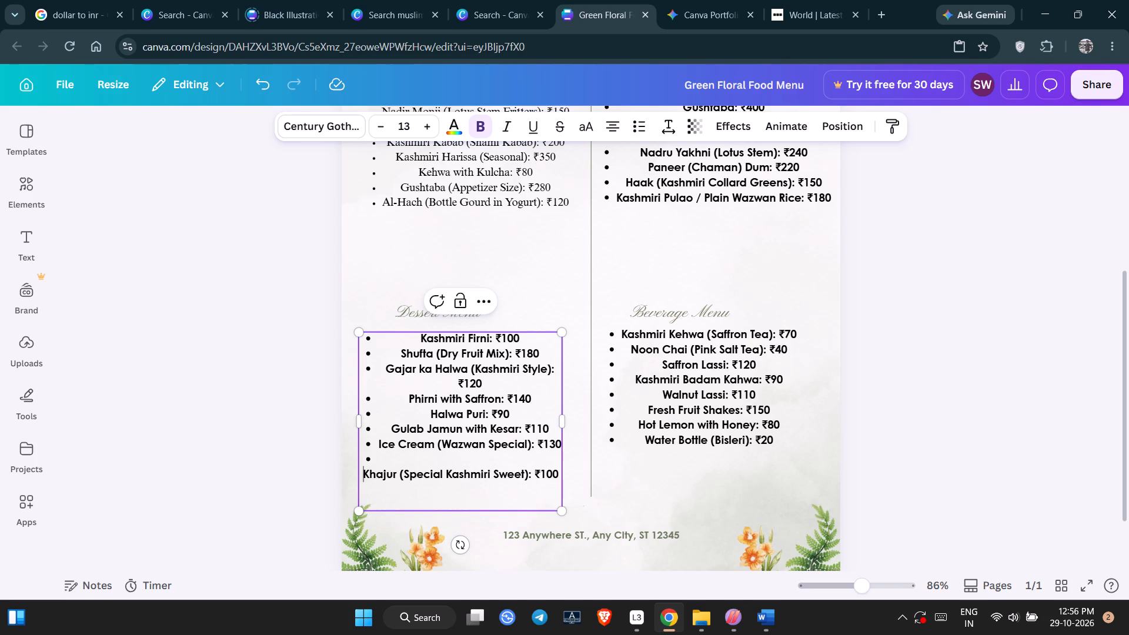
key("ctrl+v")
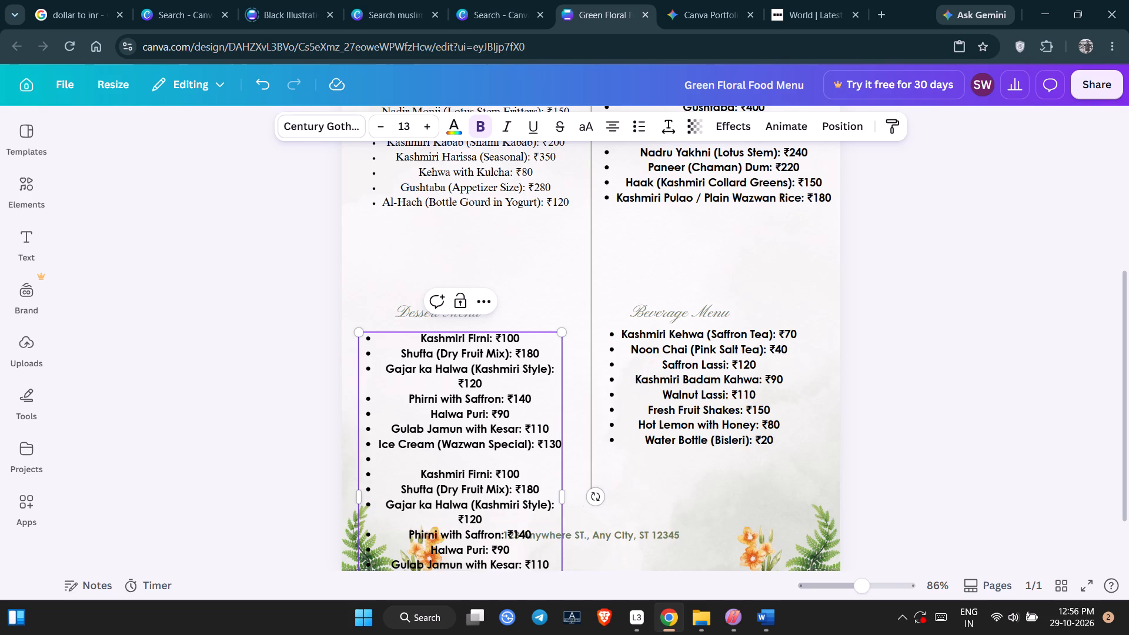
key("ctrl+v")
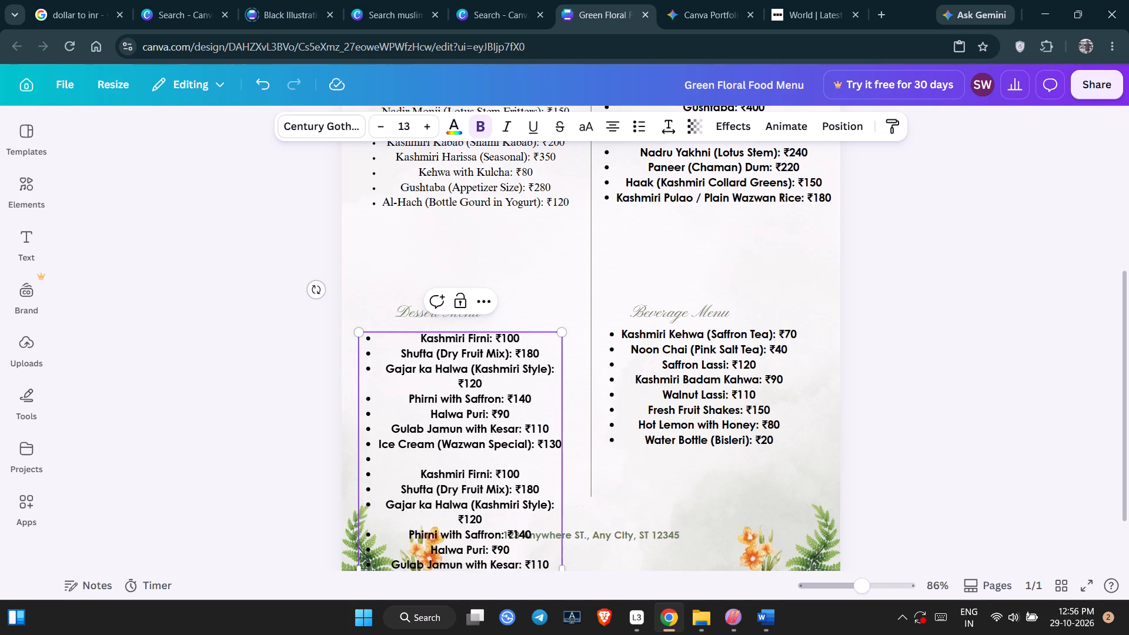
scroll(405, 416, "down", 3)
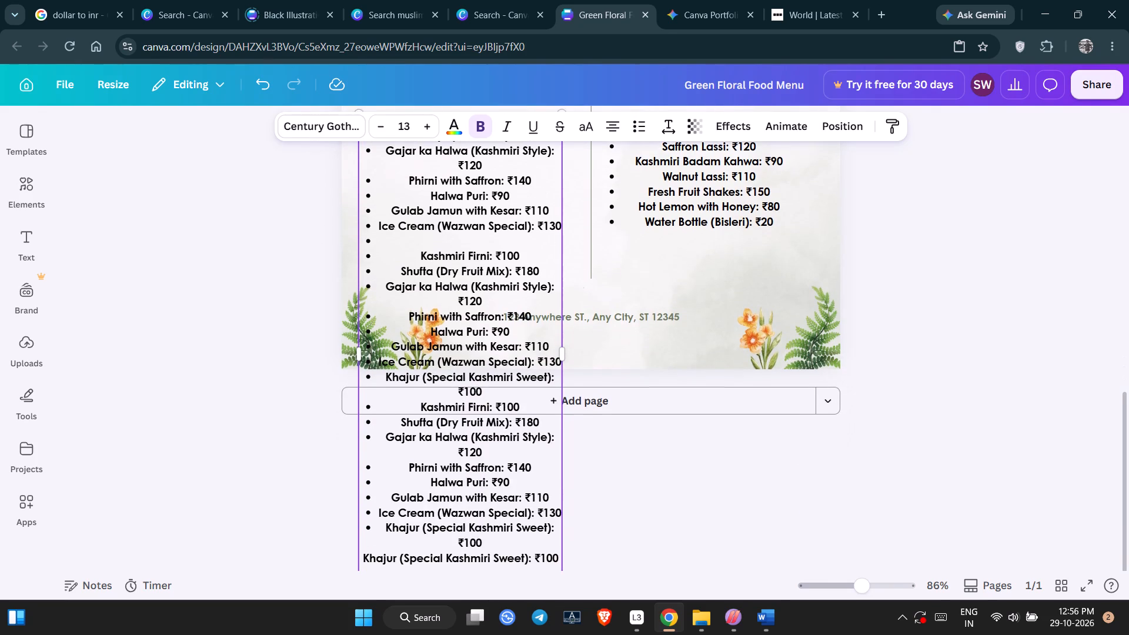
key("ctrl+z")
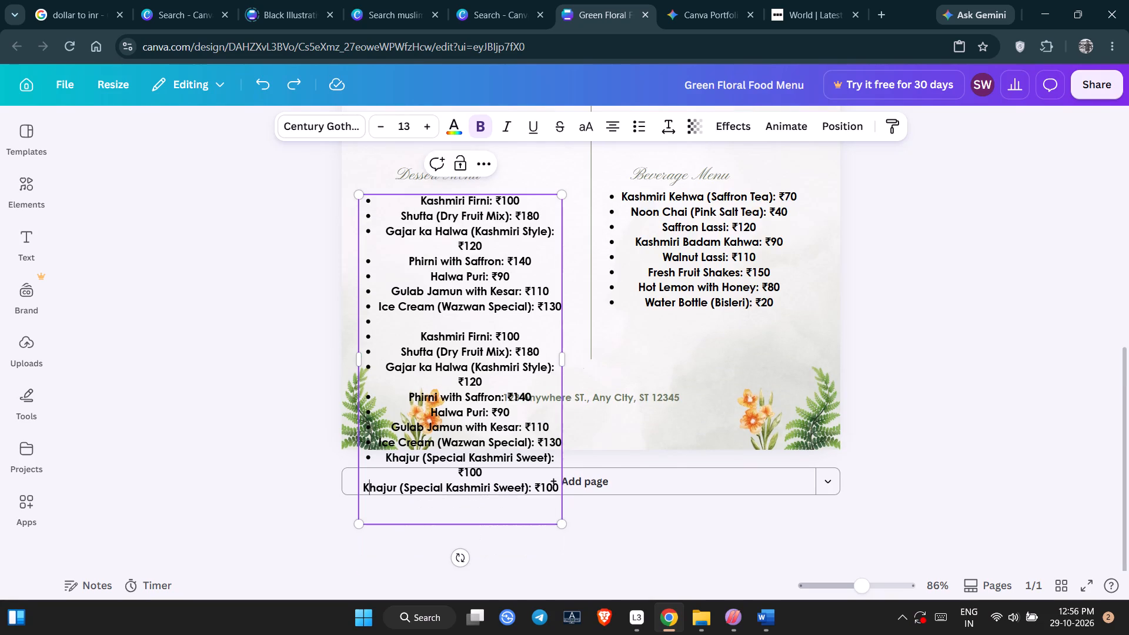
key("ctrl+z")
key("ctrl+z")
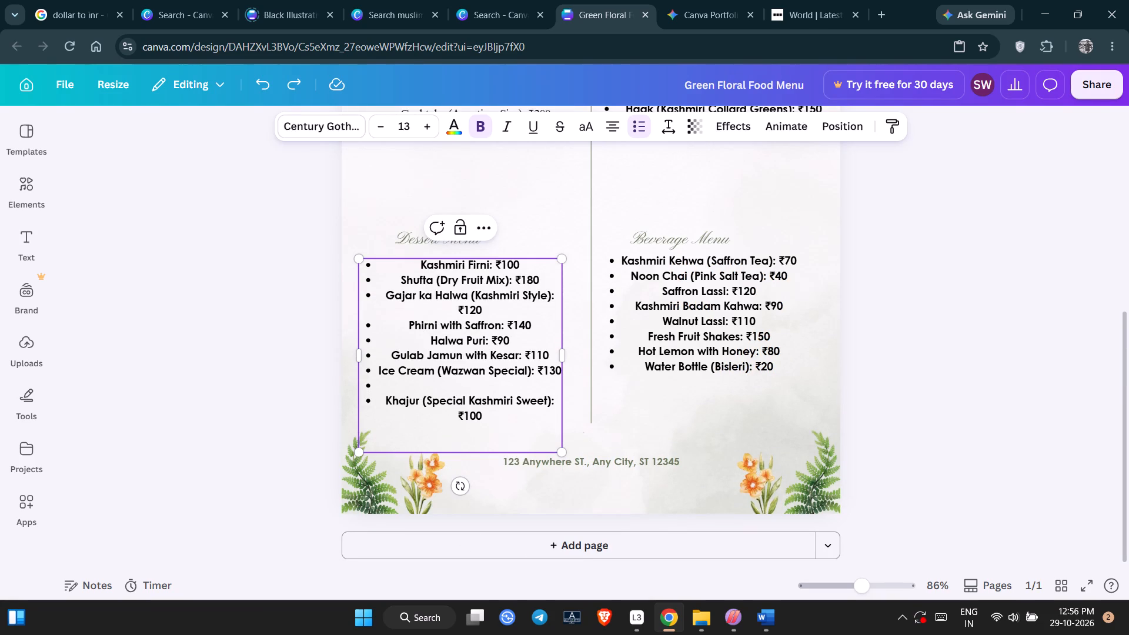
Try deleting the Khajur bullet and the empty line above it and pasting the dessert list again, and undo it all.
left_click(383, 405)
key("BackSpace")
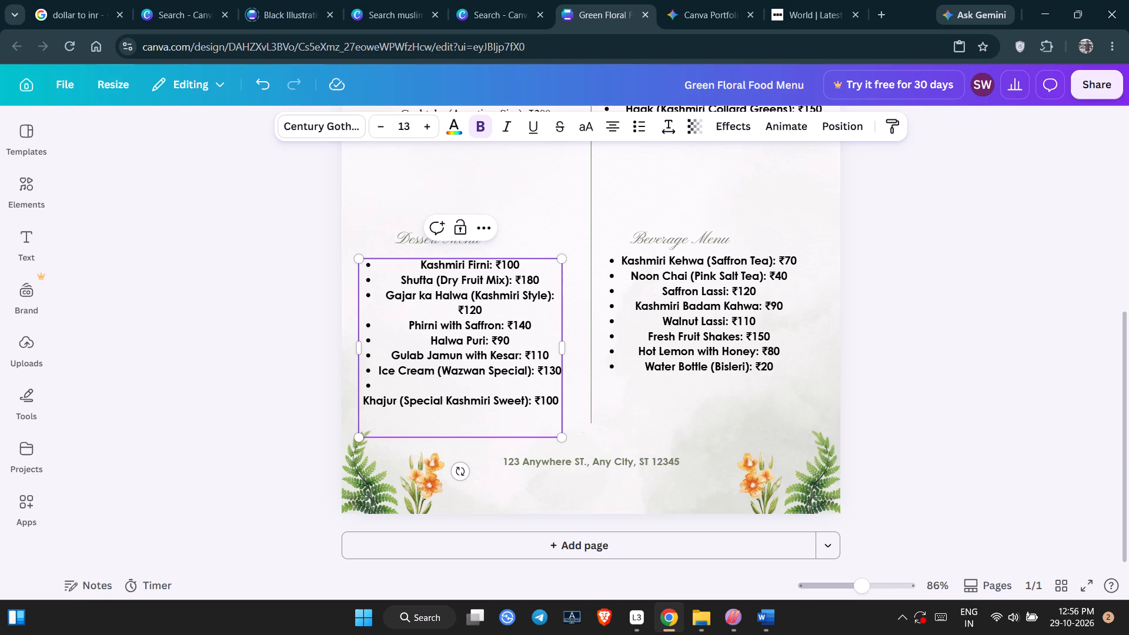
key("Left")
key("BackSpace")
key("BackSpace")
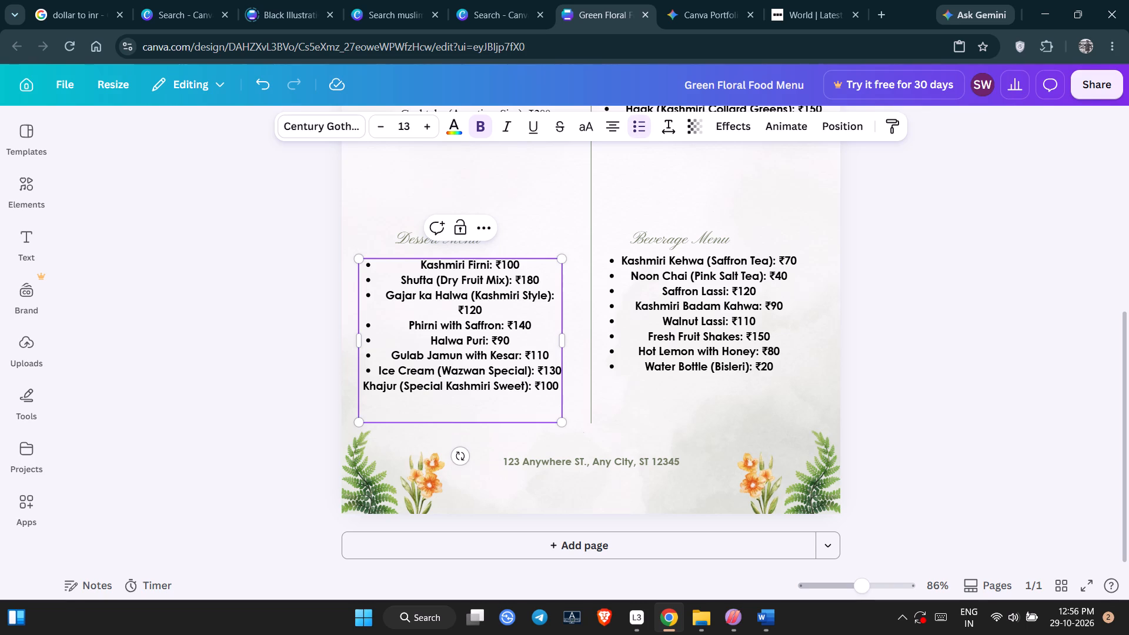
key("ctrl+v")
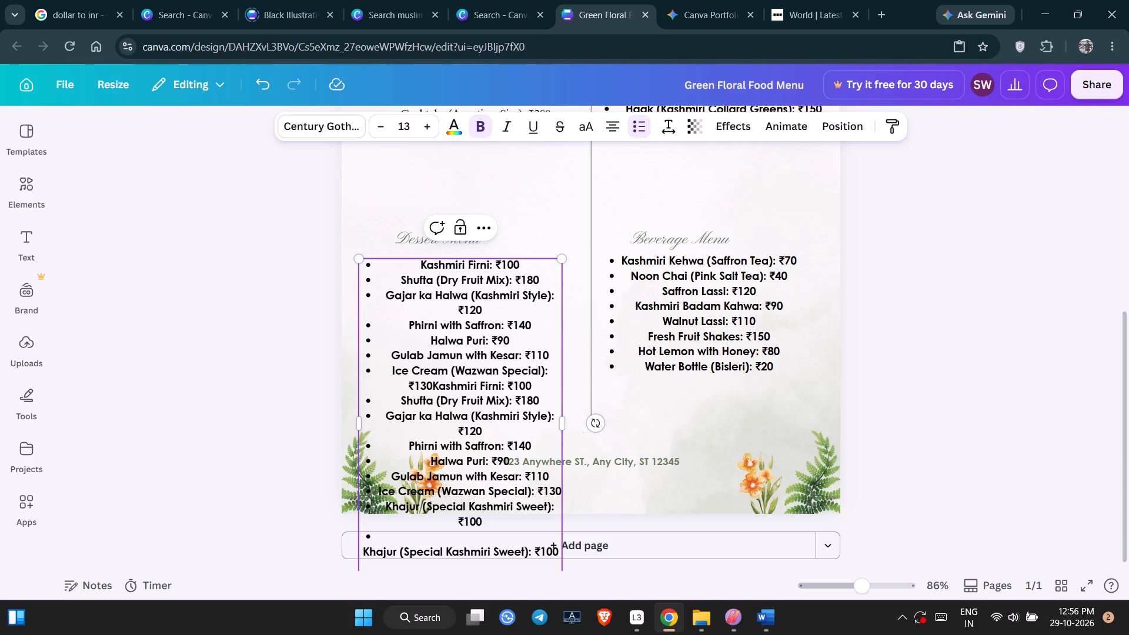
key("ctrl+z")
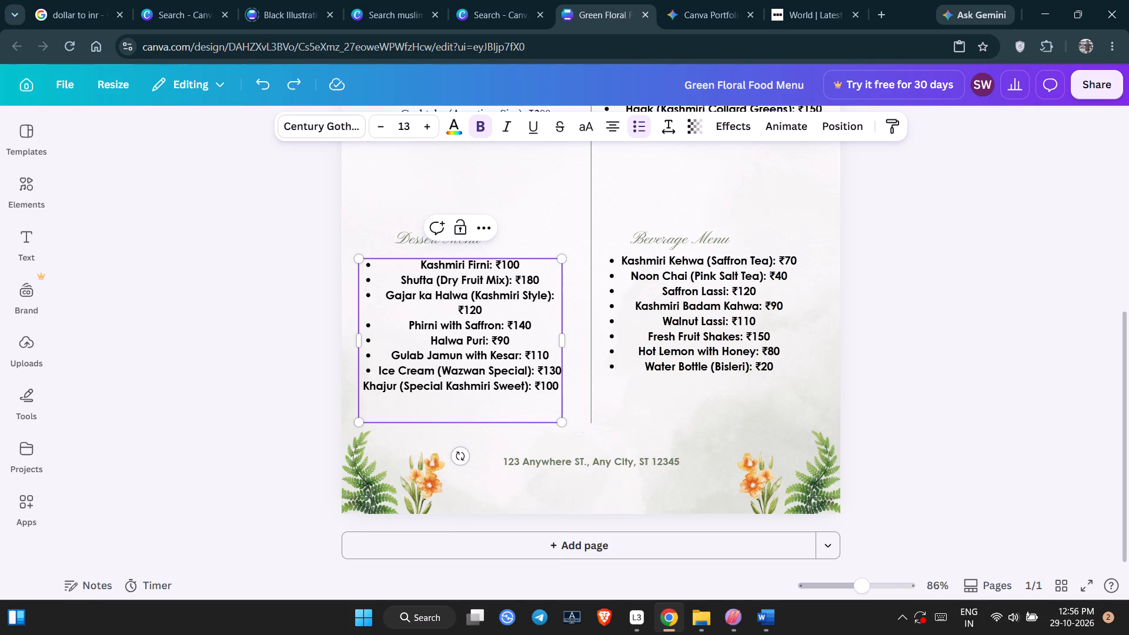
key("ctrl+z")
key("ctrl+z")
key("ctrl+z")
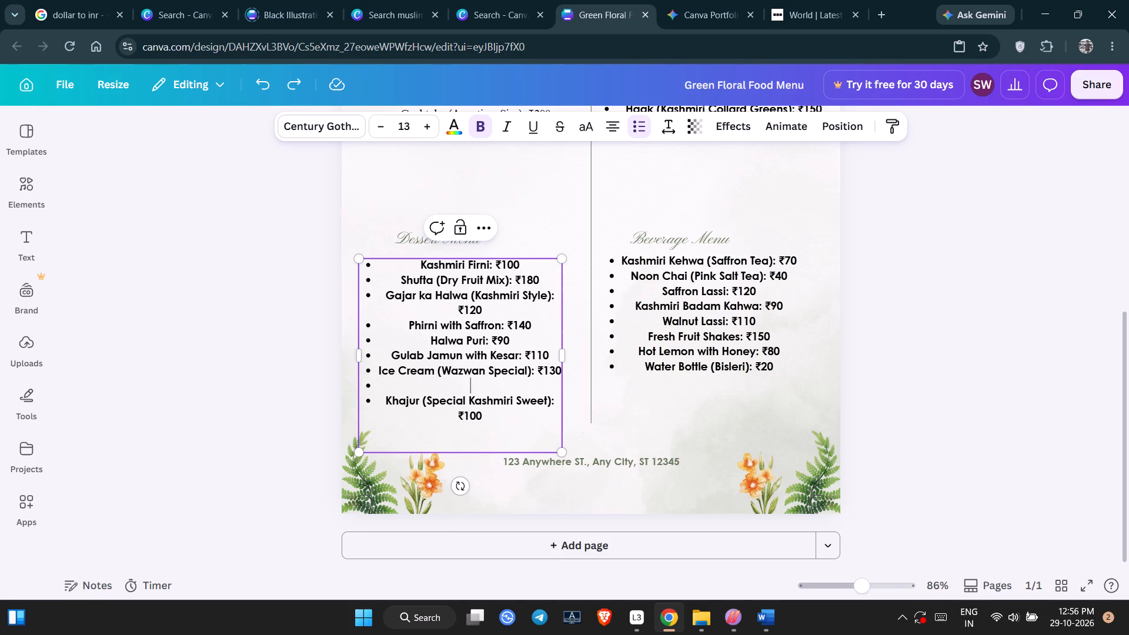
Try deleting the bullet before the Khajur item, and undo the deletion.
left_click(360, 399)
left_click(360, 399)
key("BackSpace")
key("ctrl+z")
Set the font size of the whole dessert list to 12 and check it against the other menu sections.
left_click_drag(509, 425, 409, 263)
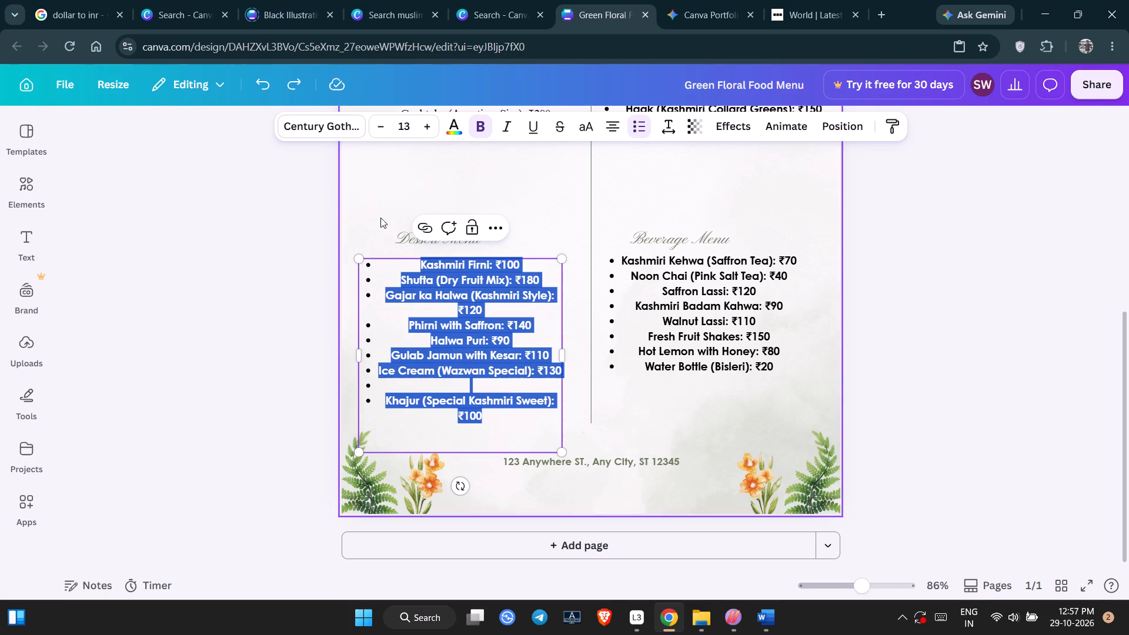
left_click(382, 119)
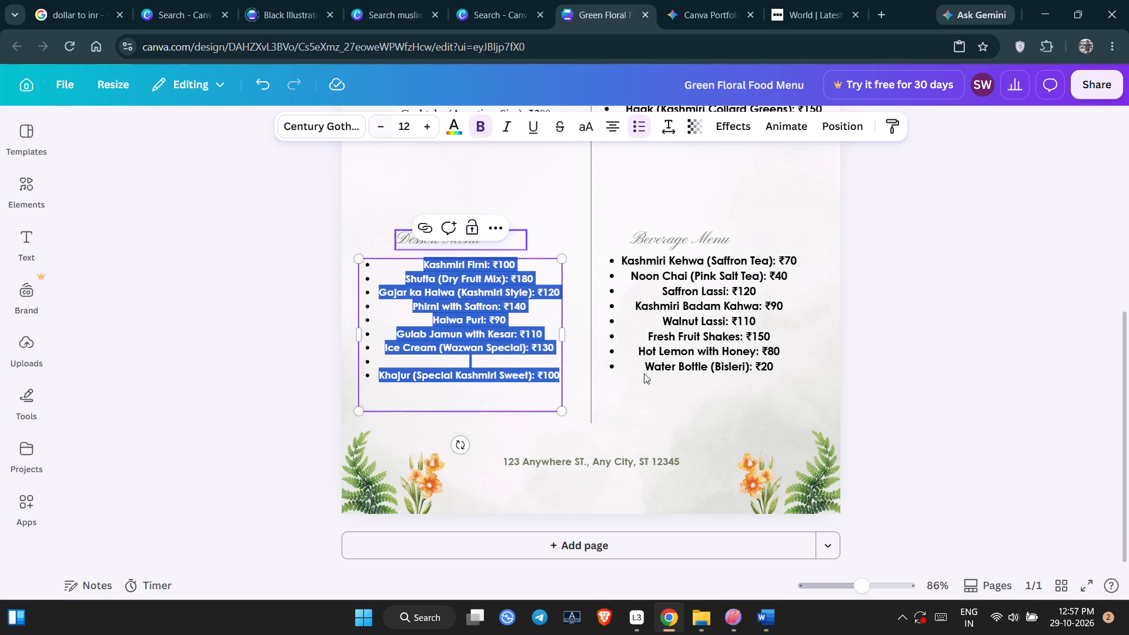
left_click(910, 331)
scroll(541, 393, "up", 1)
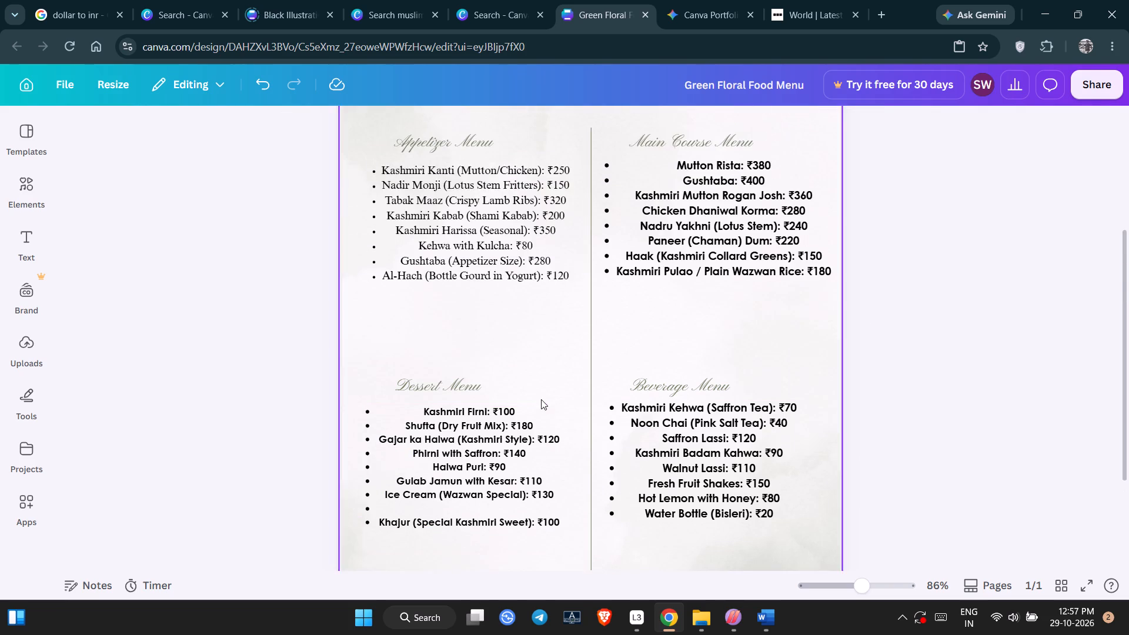
scroll(546, 414, "down", 1)
Compare the text sizes of the Dessert and Beverage lists and set the whole Beverage Menu list to font size 12.
left_click(682, 342)
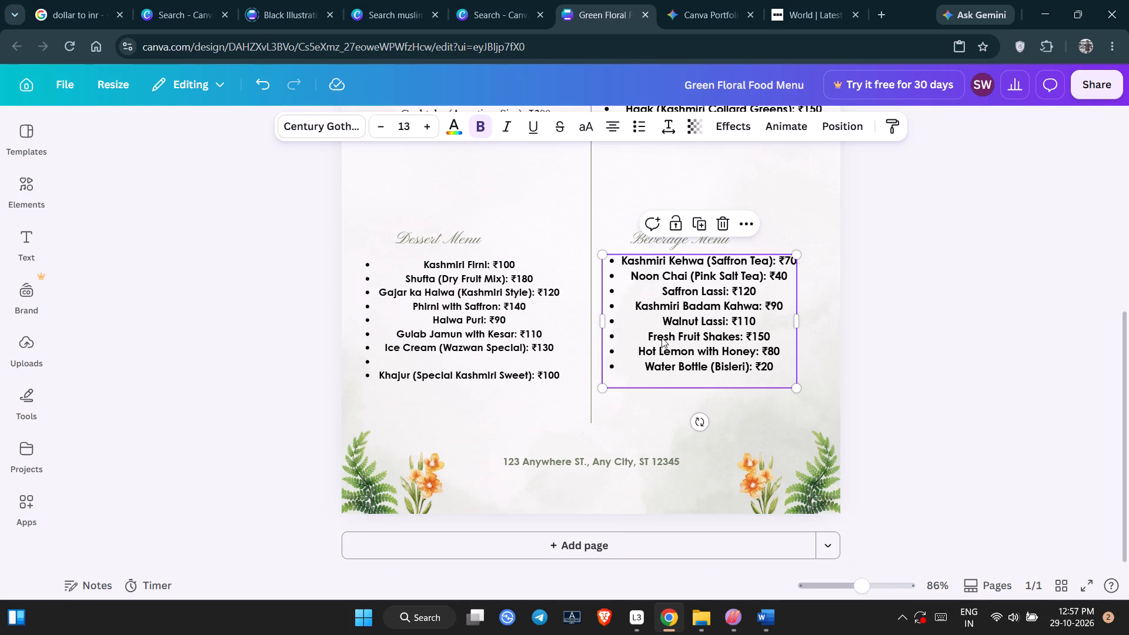
left_click(500, 336)
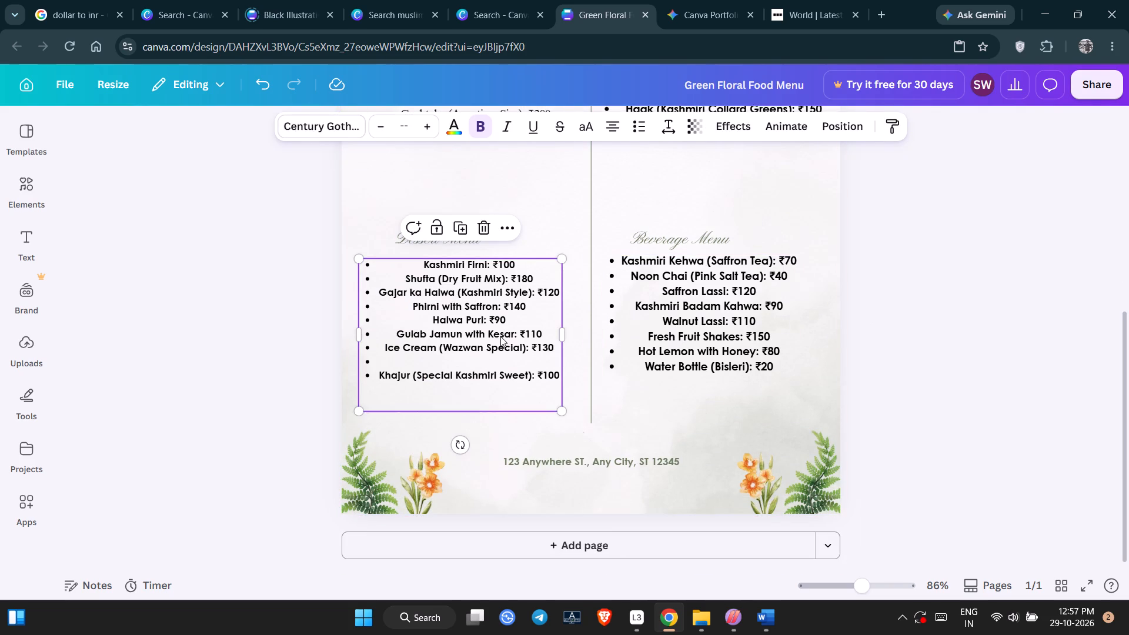
left_click(537, 374)
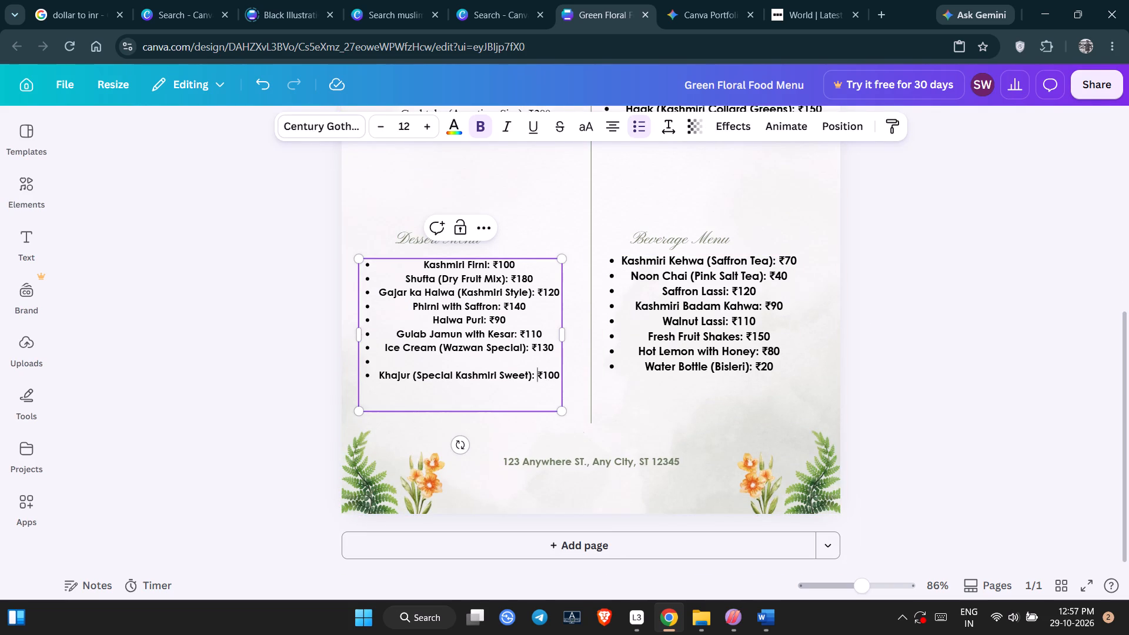
left_click(654, 370)
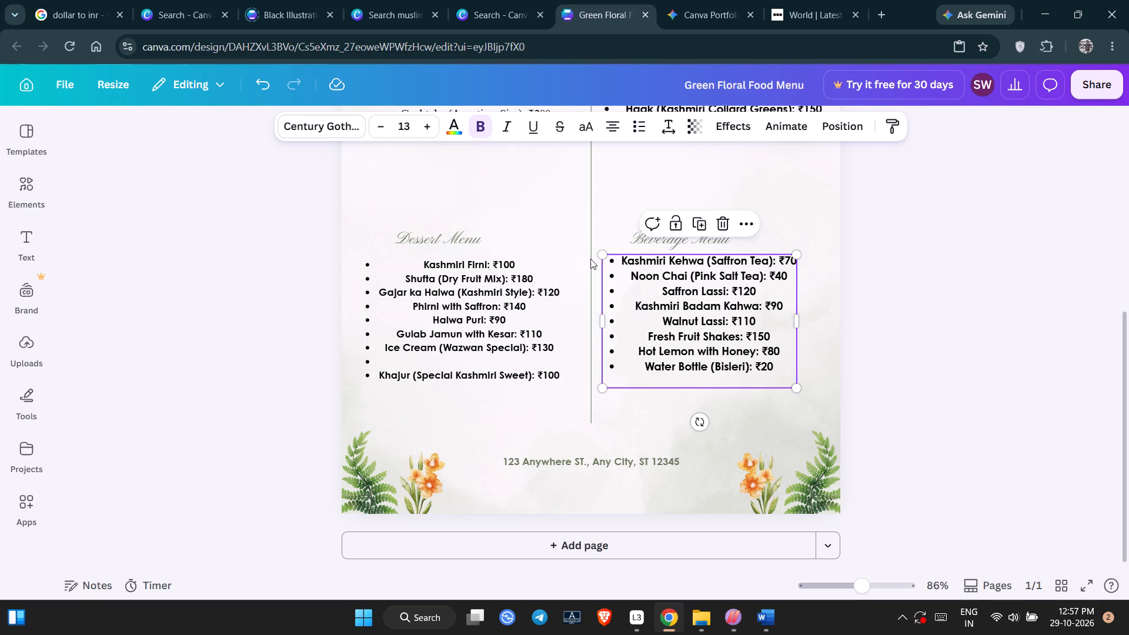
left_click(382, 128)
Set the font size of the whole Appetizer Menu list to 12.
scroll(620, 288, "up", 3)
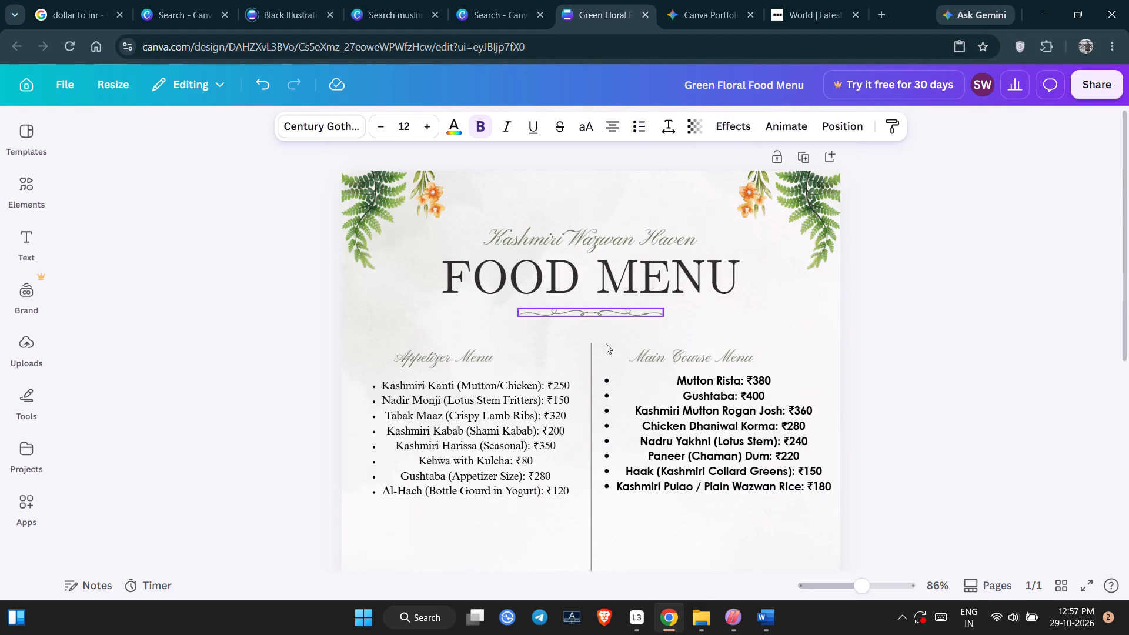
left_click(513, 419)
left_click(380, 123)
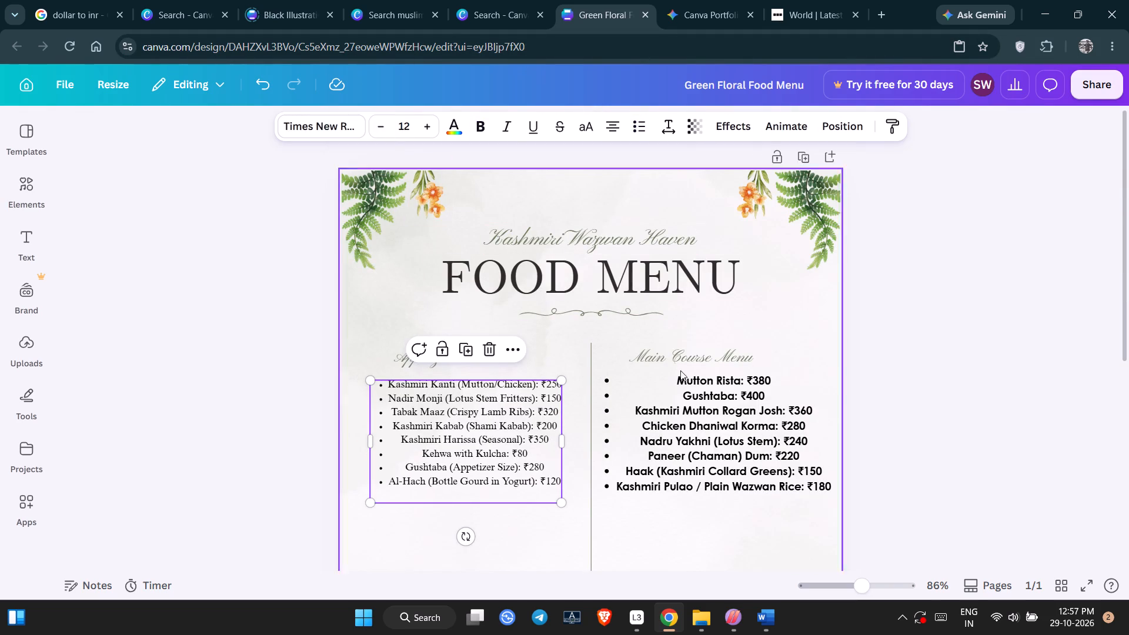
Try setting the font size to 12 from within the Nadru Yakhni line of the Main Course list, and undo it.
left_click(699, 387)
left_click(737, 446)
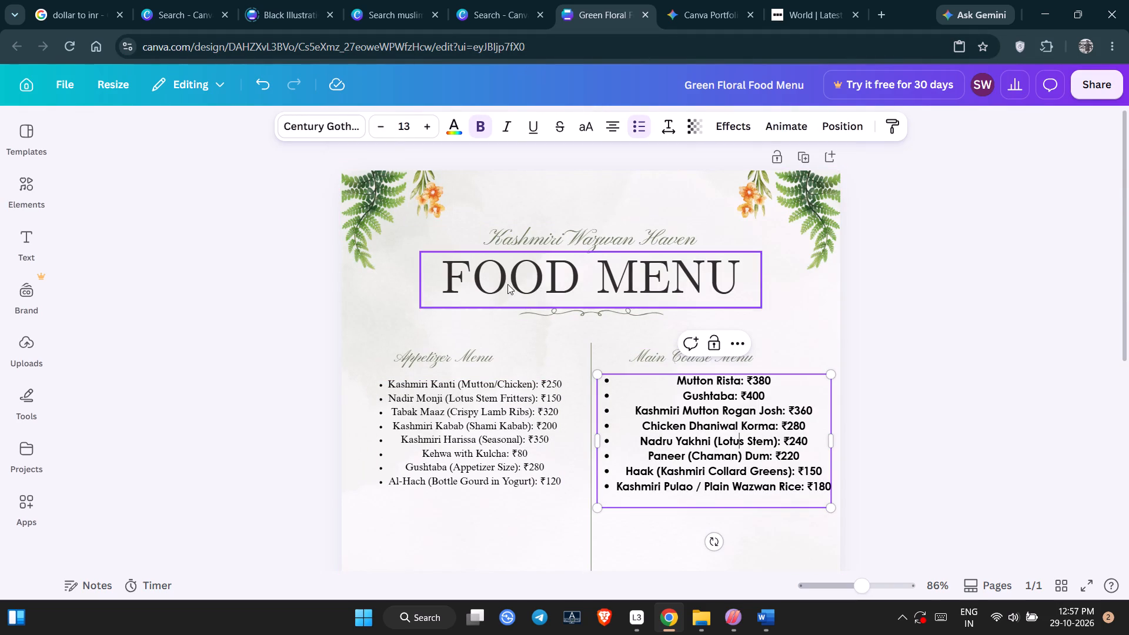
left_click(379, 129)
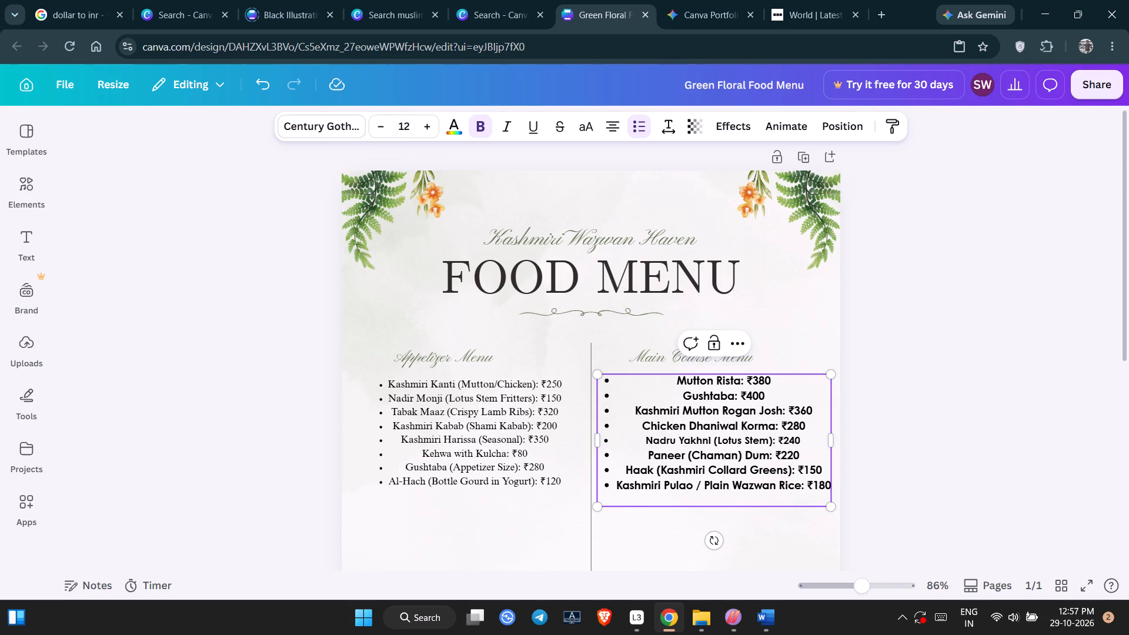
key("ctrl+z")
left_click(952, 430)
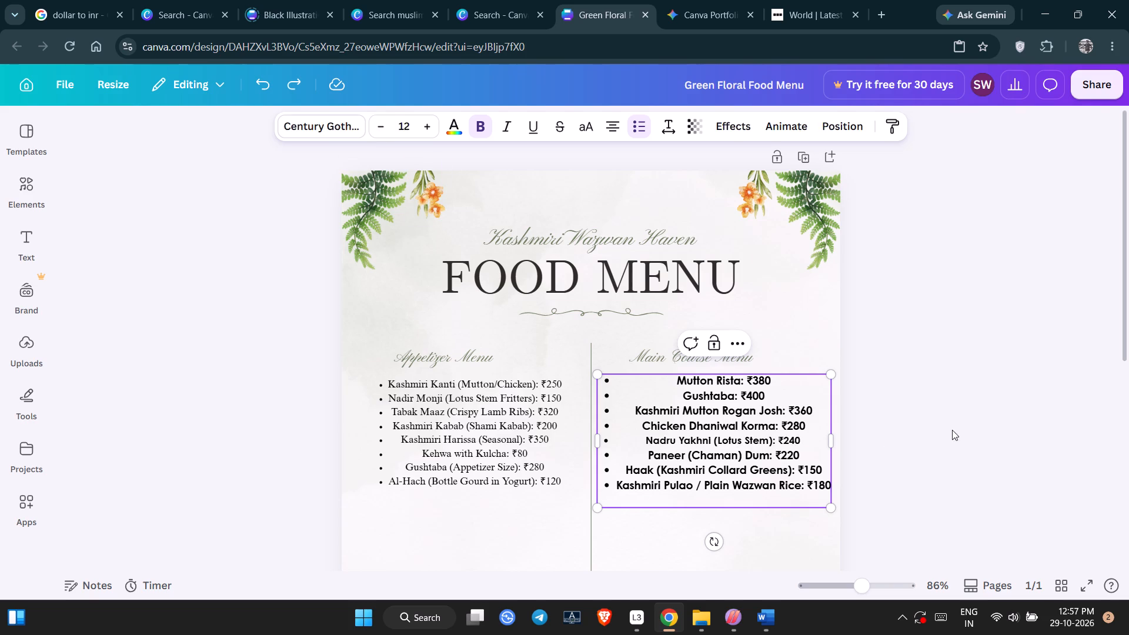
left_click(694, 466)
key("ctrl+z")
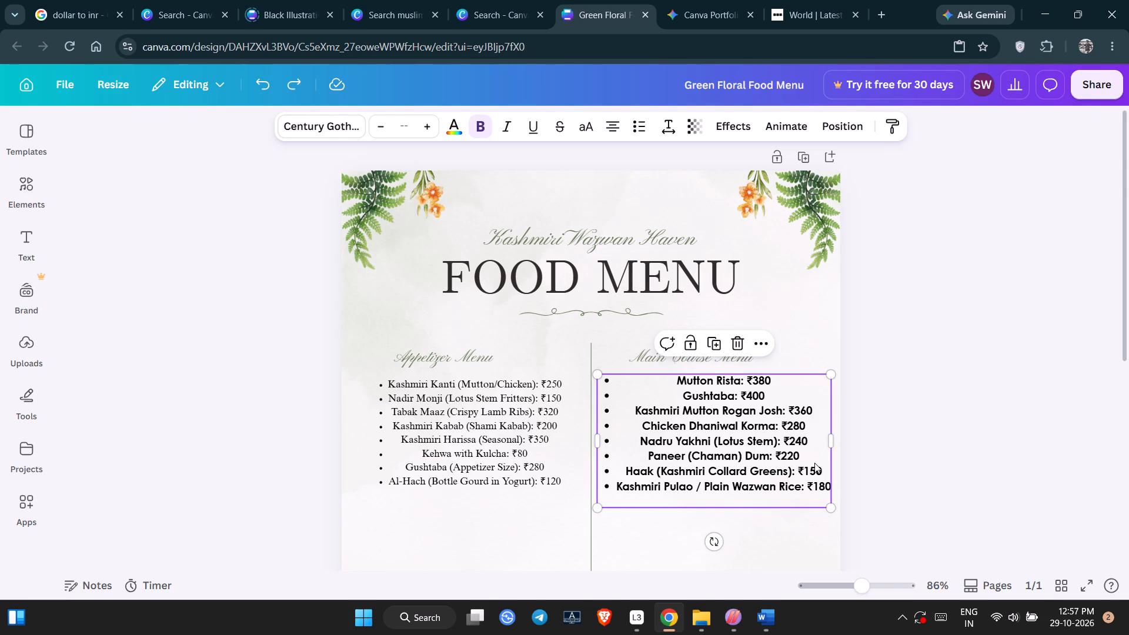
Set the font size of the whole Main Course Menu list to 12.
left_click(751, 416)
left_click(795, 470)
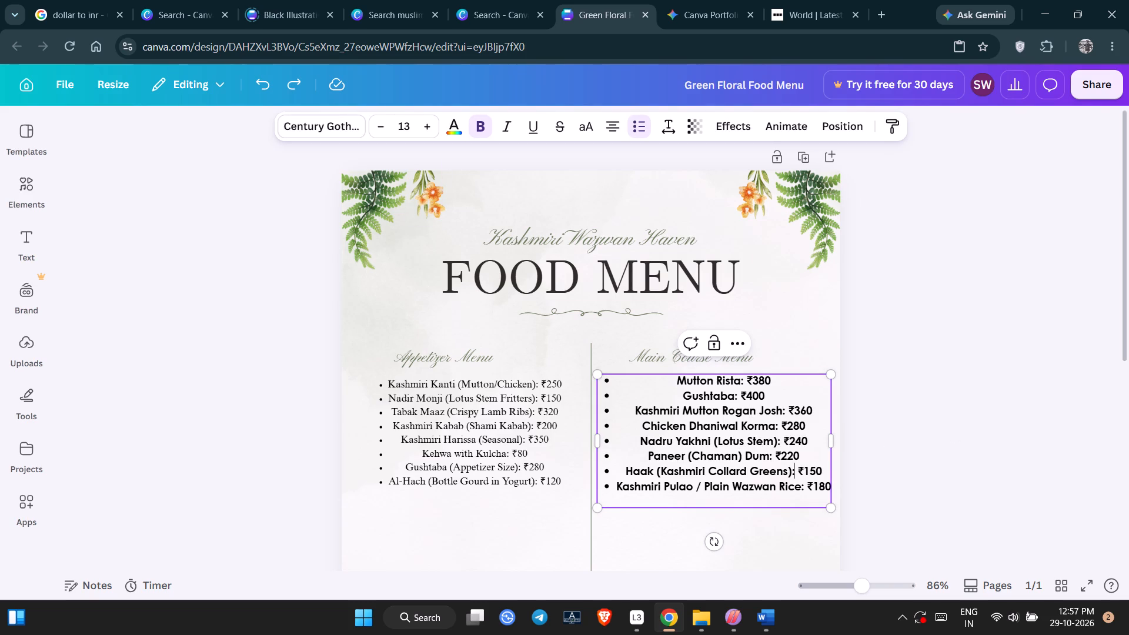
left_click(808, 387)
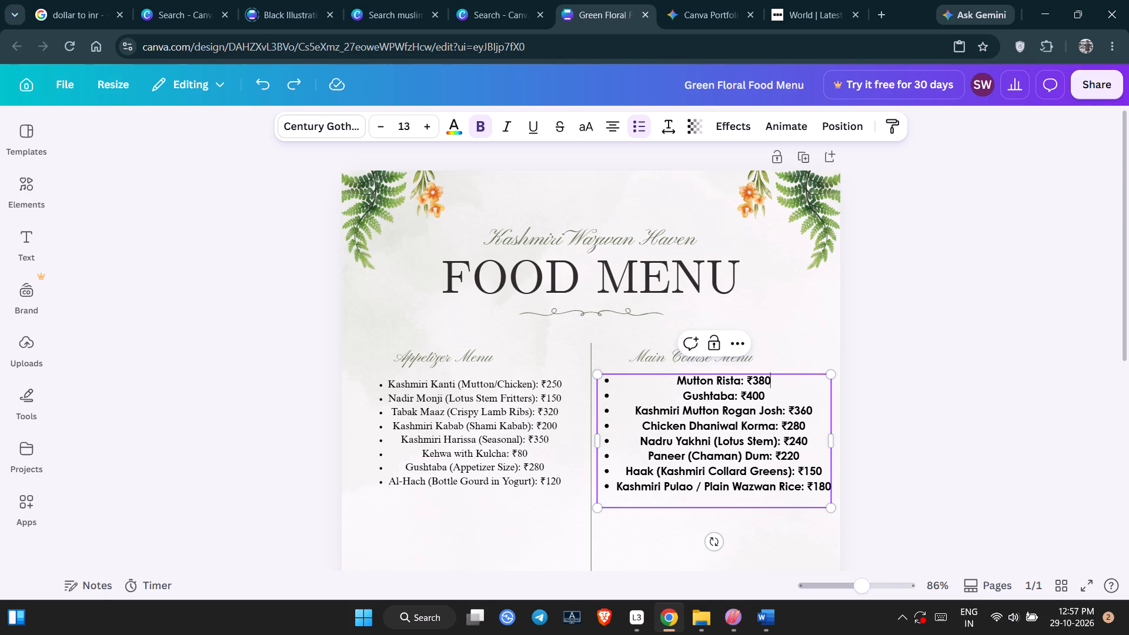
left_click(916, 447)
left_click(823, 480)
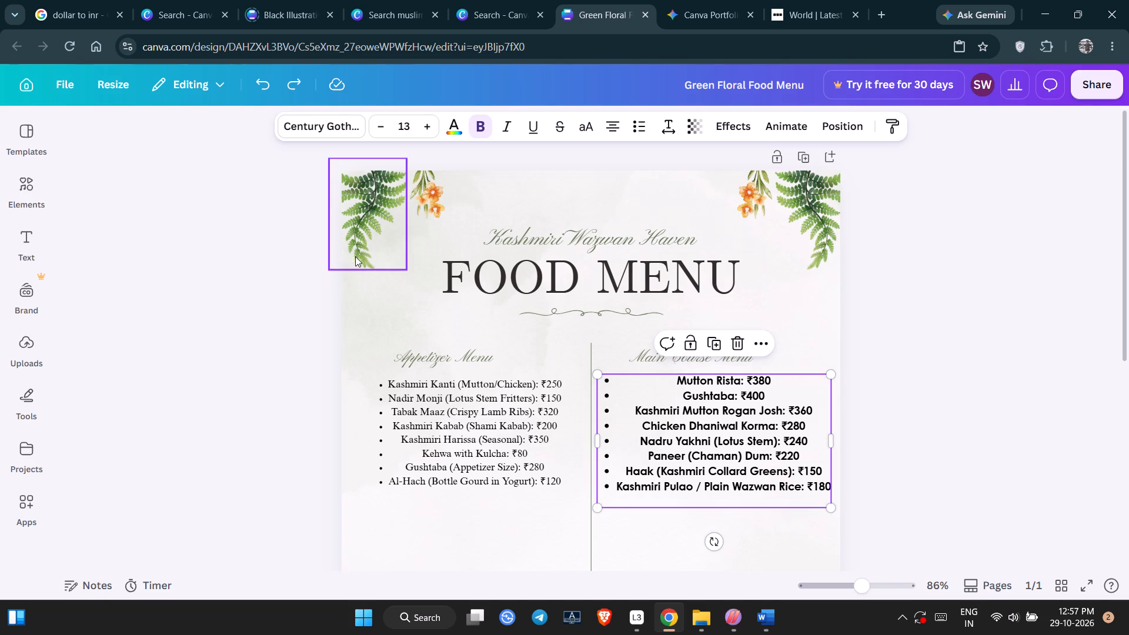
left_click(383, 129)
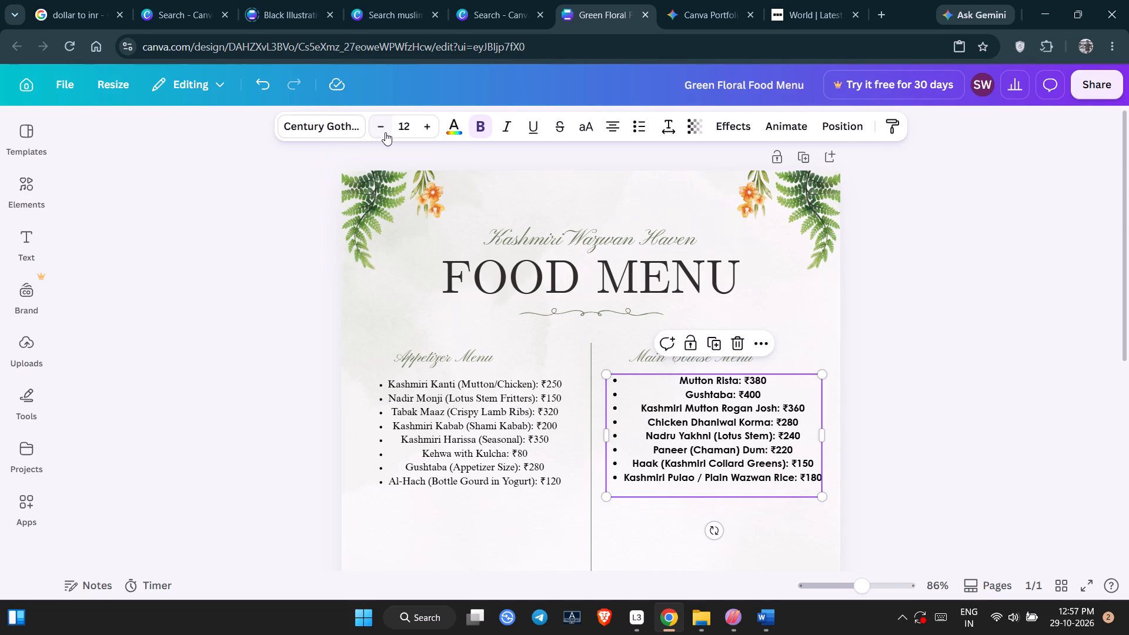
left_click(1001, 425)
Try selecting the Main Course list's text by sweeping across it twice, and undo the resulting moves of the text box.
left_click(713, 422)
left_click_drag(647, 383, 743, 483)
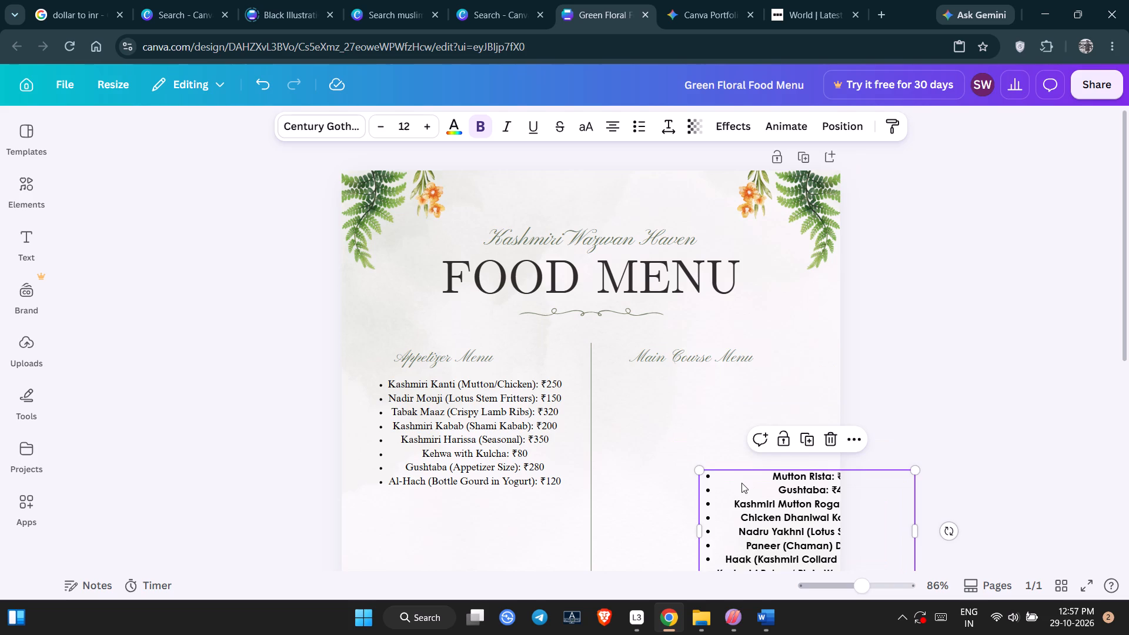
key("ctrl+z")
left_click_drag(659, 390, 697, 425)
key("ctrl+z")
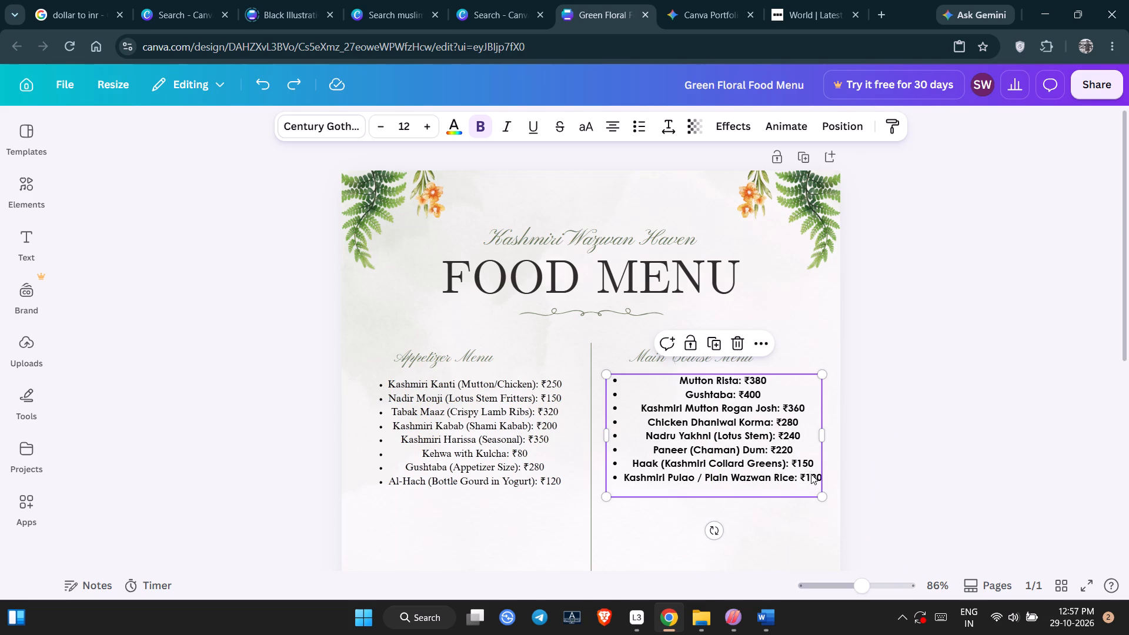
Scale the Main Course list slightly to font size 12.2, shift it a little toward the centre divider and widen its text box.
left_click(811, 474)
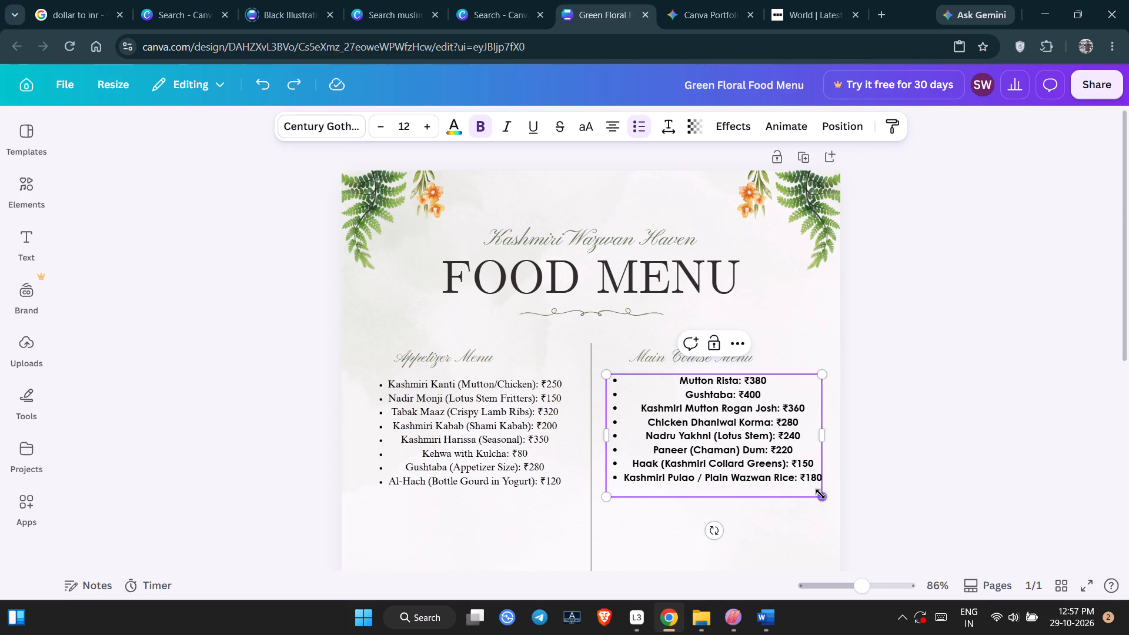
left_click(821, 496)
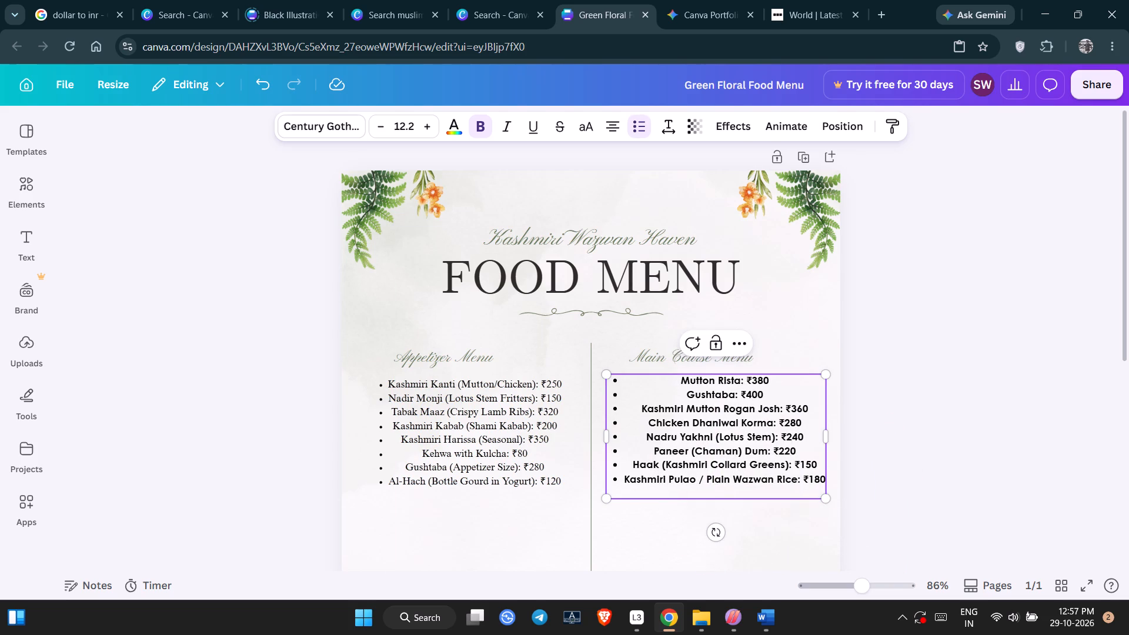
left_click(826, 437)
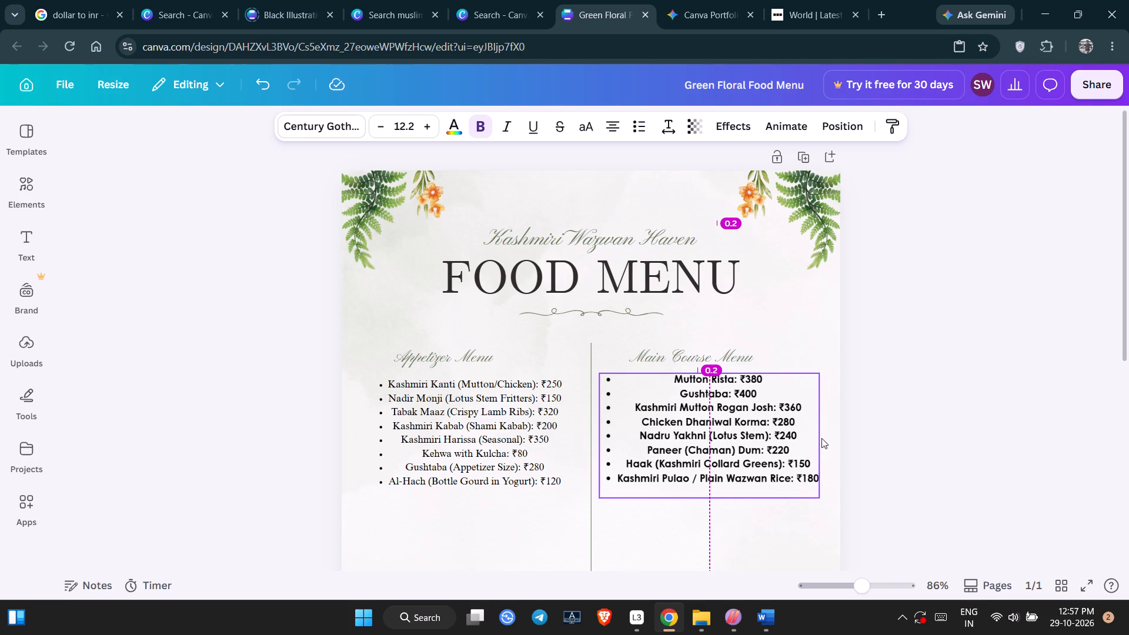
left_click_drag(821, 437, 826, 437)
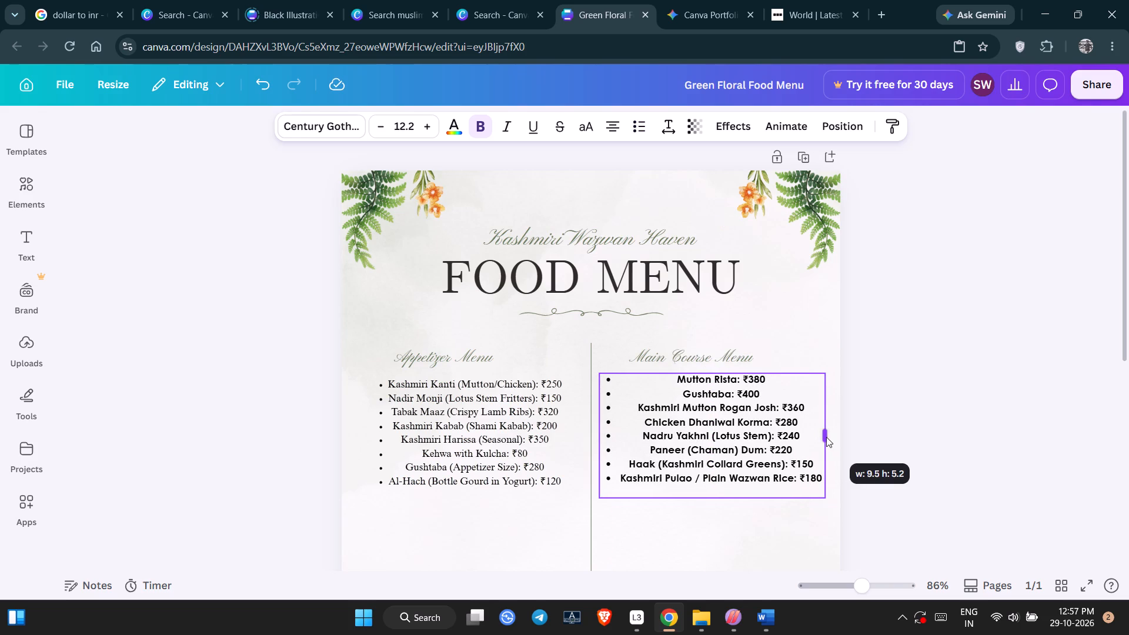
left_click_drag(826, 437, 829, 437)
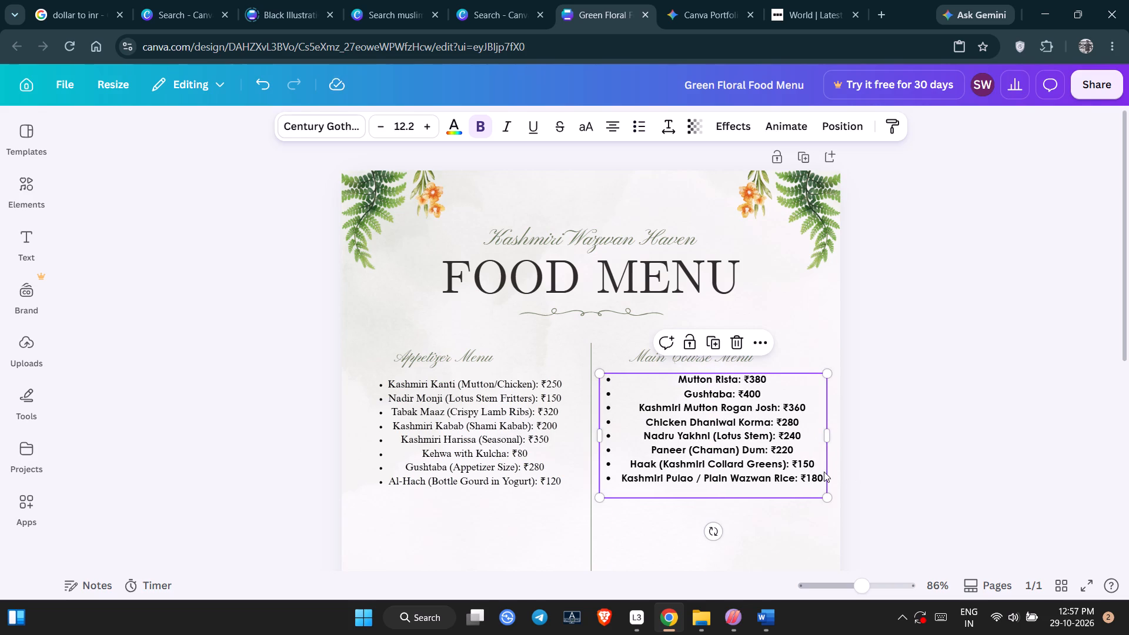
Select all the dishes in the Main Course list and browse the available fonts for a suitable typeface.
left_click(824, 472)
left_click_drag(820, 476, 660, 382)
left_click(356, 124)
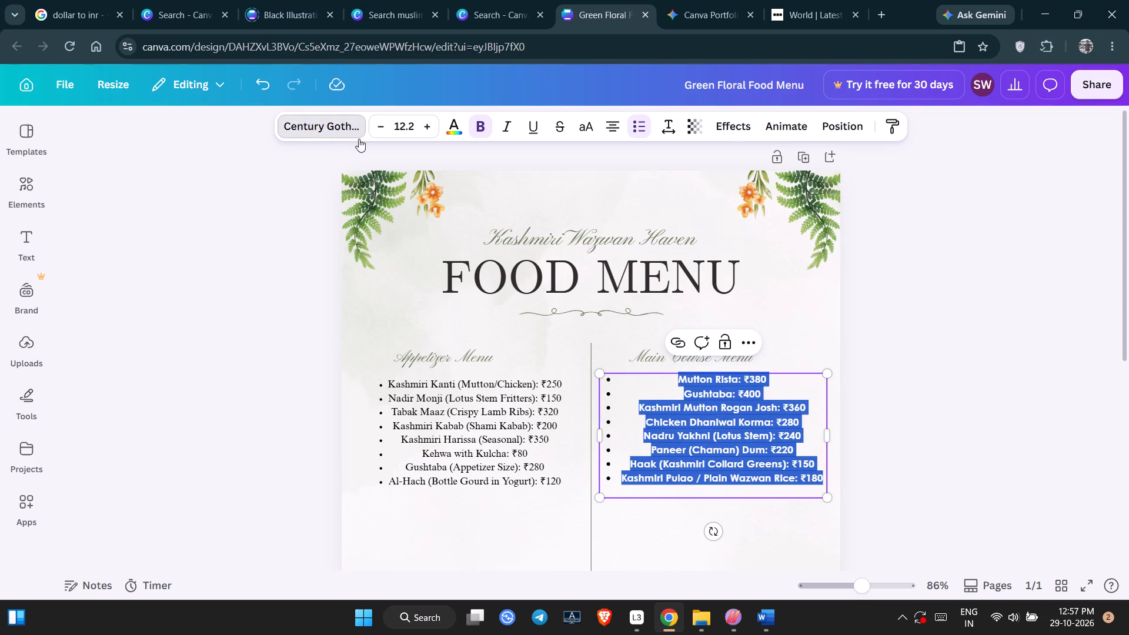
scroll(171, 418, "down", 4)
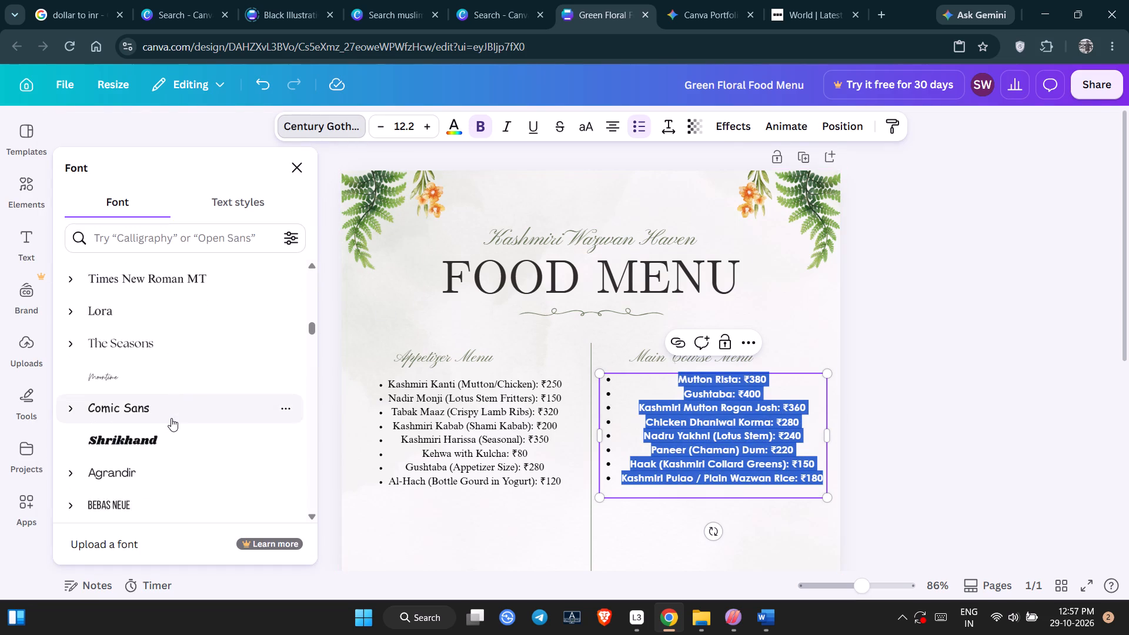
scroll(171, 418, "down", 5)
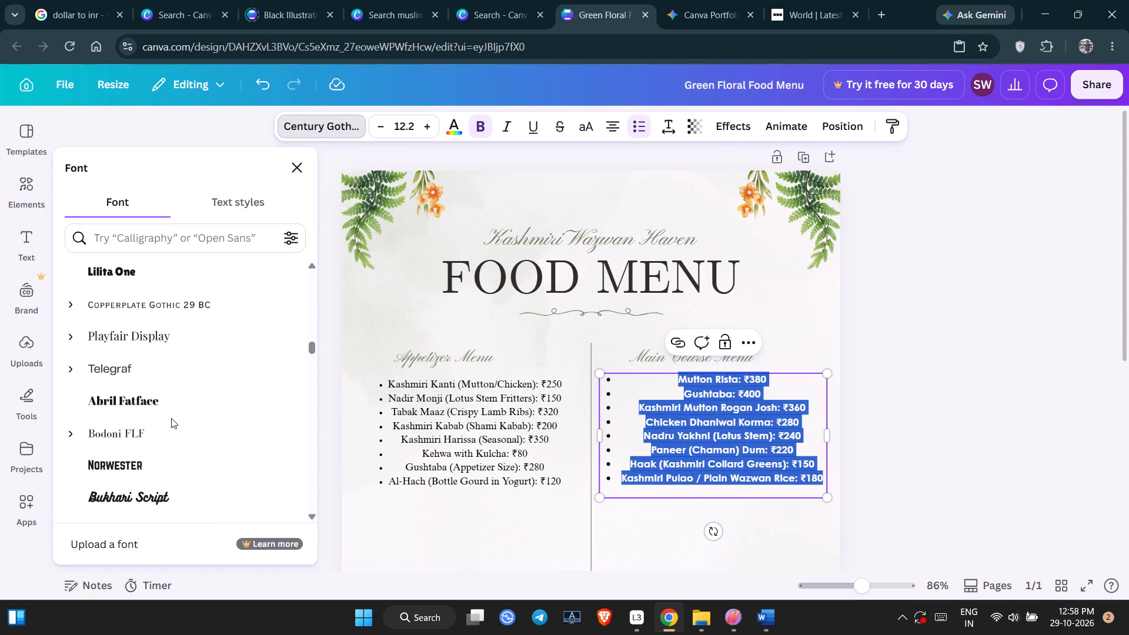
scroll(171, 418, "down", 2)
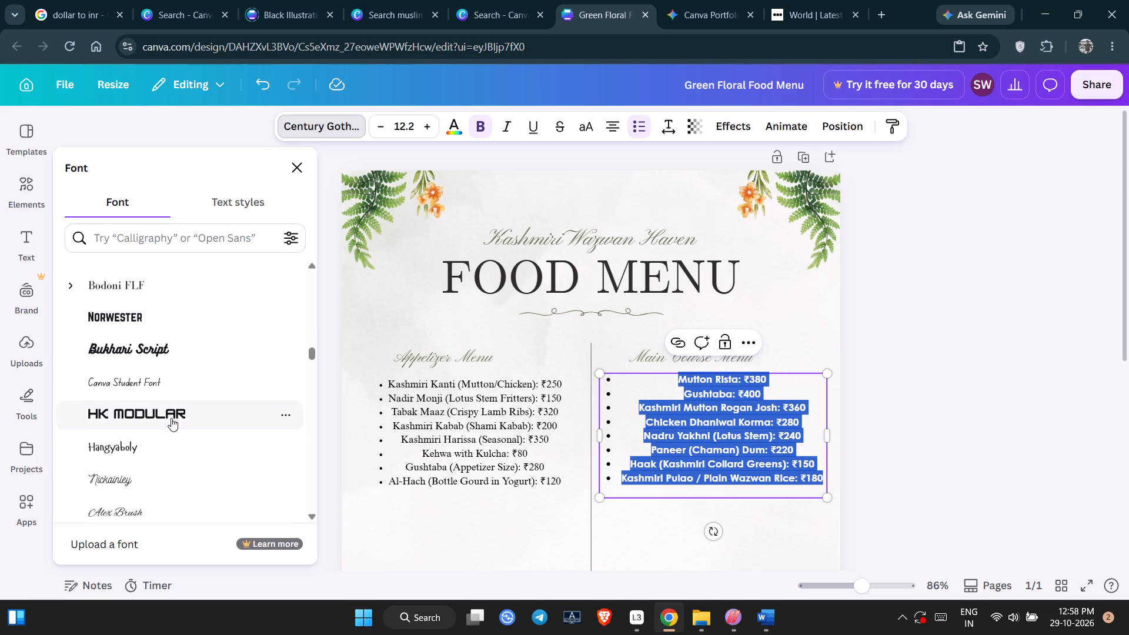
scroll(171, 418, "down", 4)
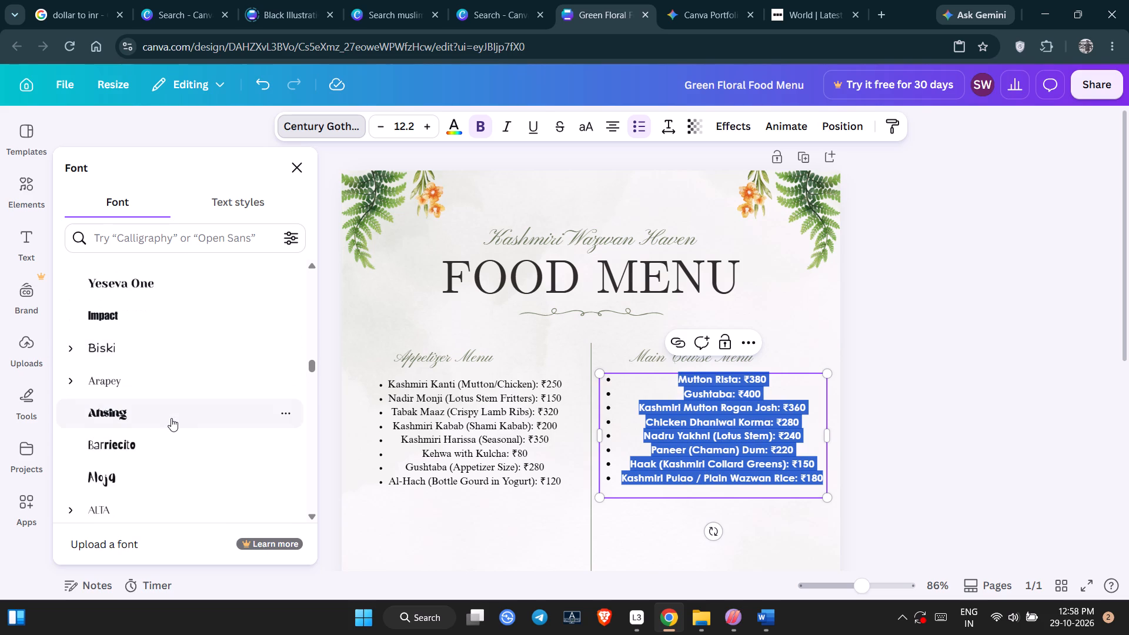
scroll(171, 418, "down", 3)
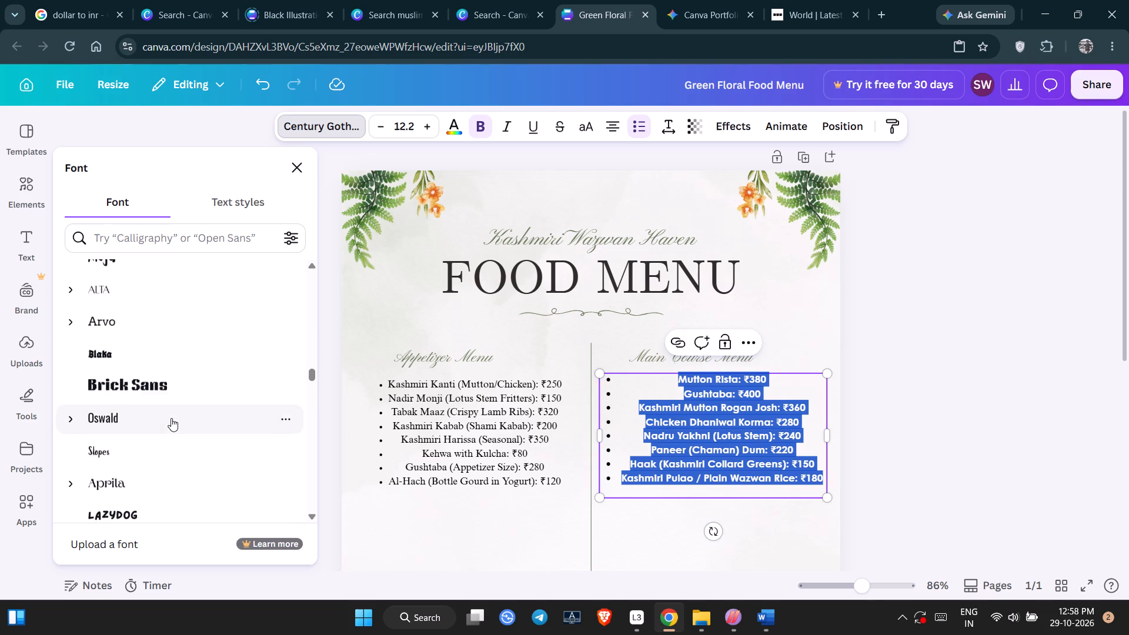
scroll(171, 418, "down", 6)
scroll(132, 338, "down", 2)
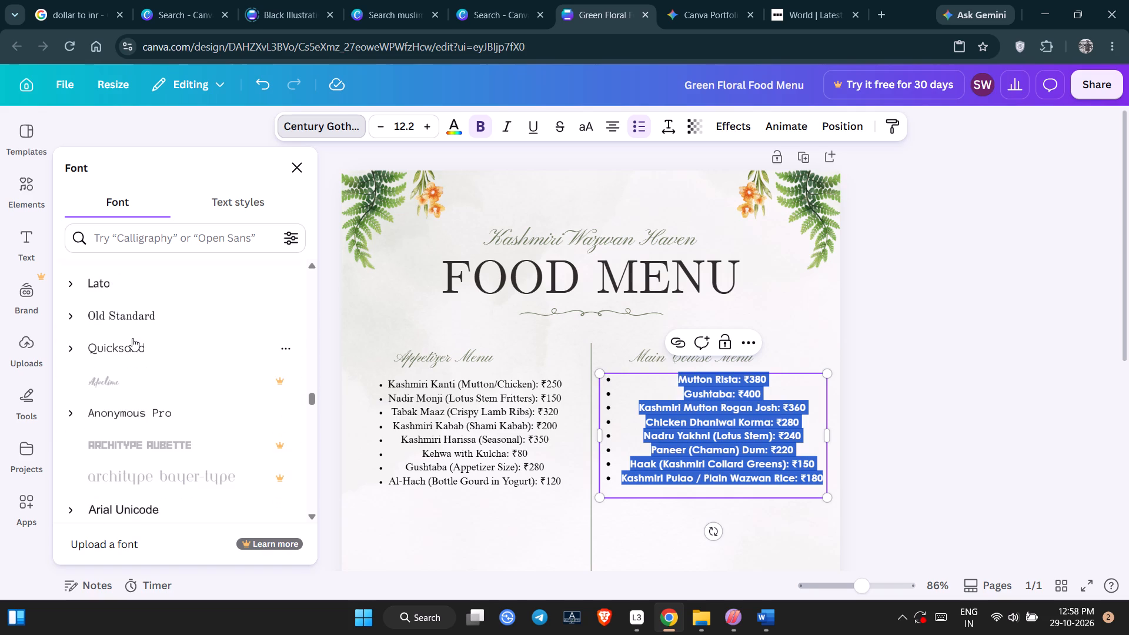
scroll(156, 368, "down", 4)
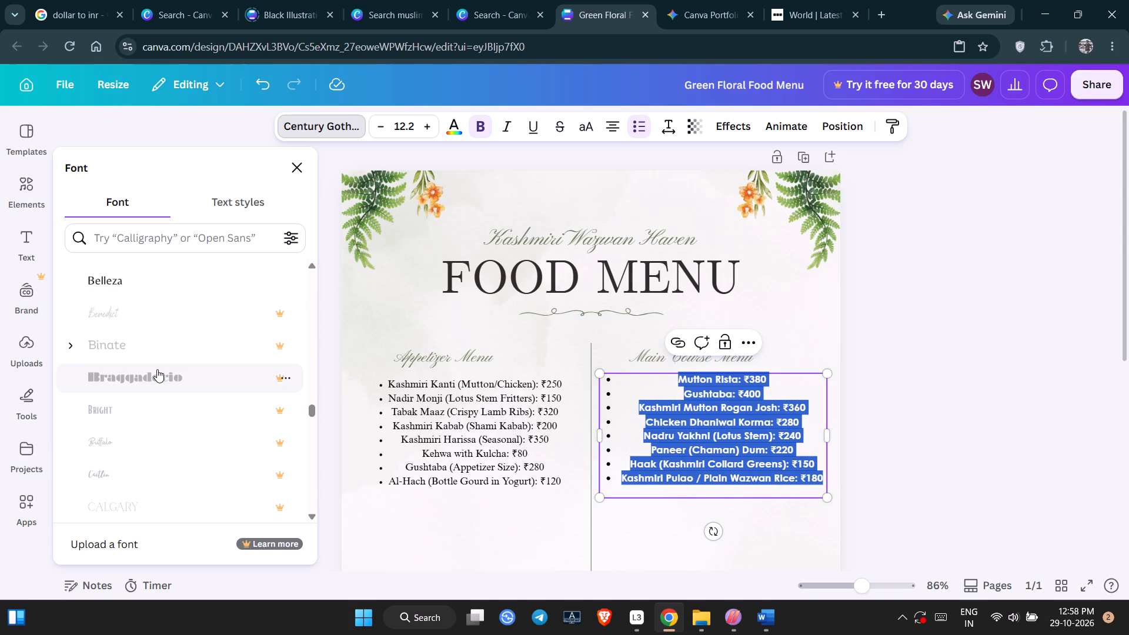
left_click(947, 346)
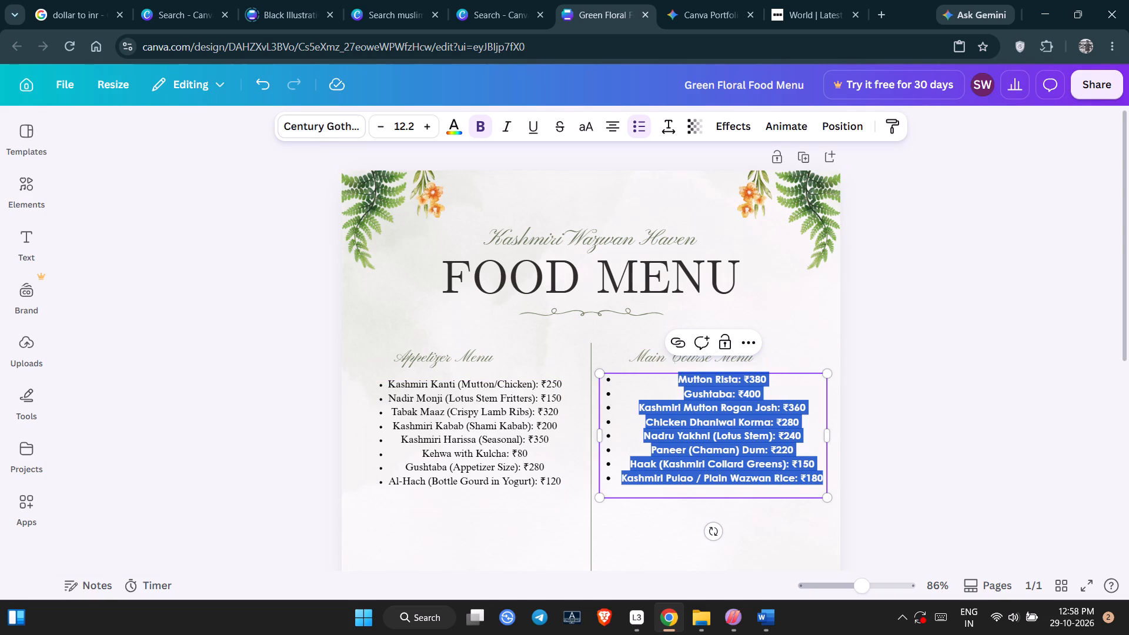
Check which typeface and style the Appetizer Menu list uses among the document fonts.
left_click(513, 422)
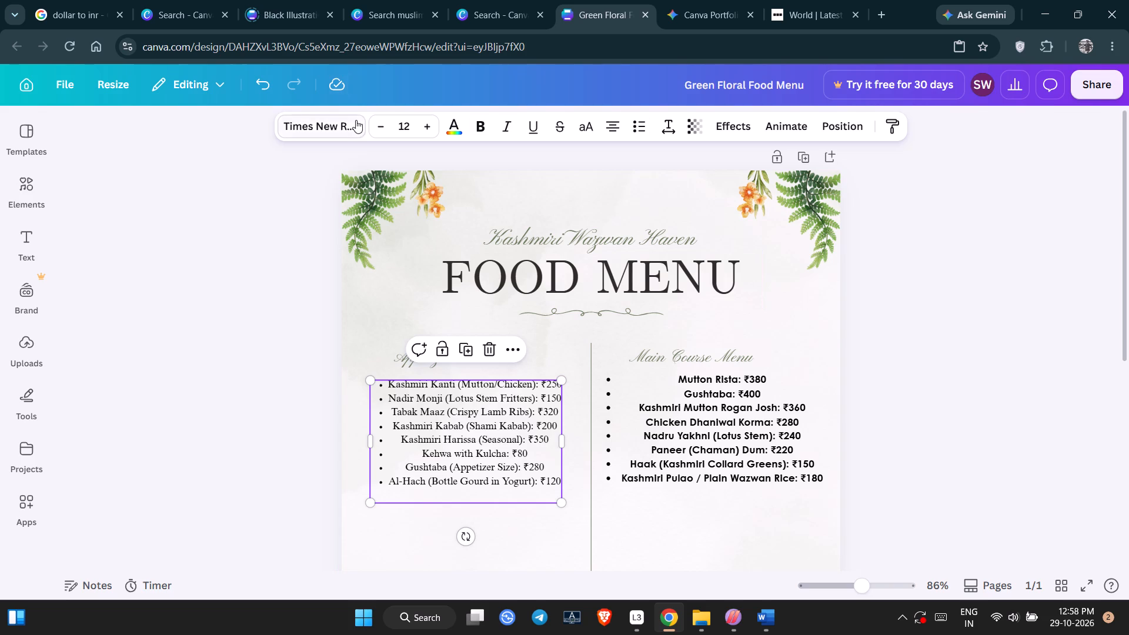
left_click(355, 124)
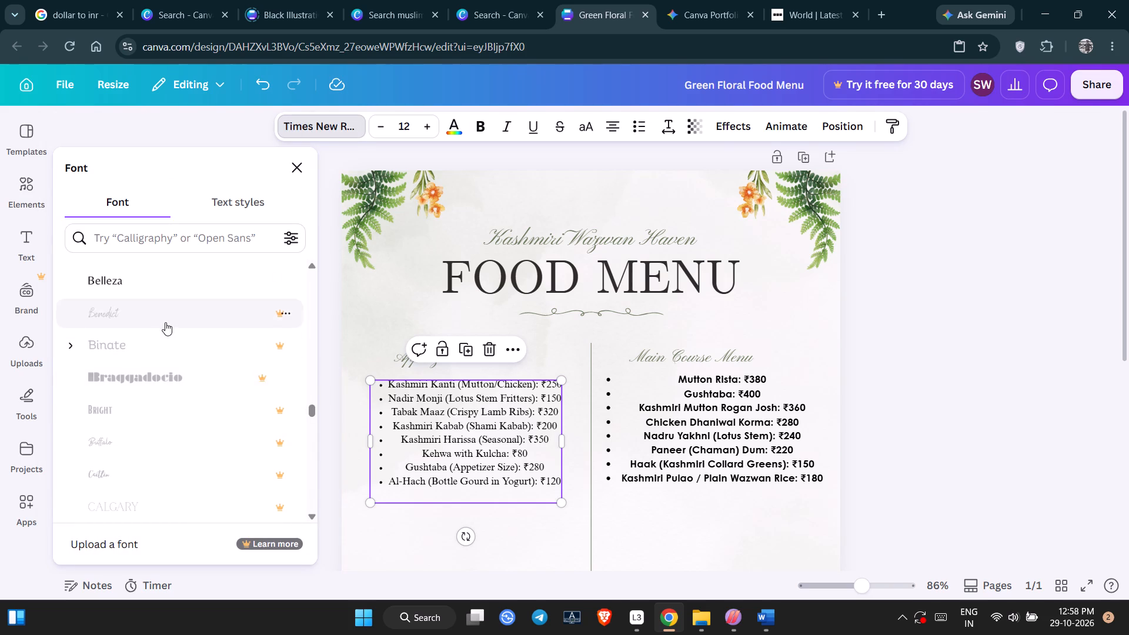
scroll(165, 322, "up", 4)
scroll(164, 304, "up", 19)
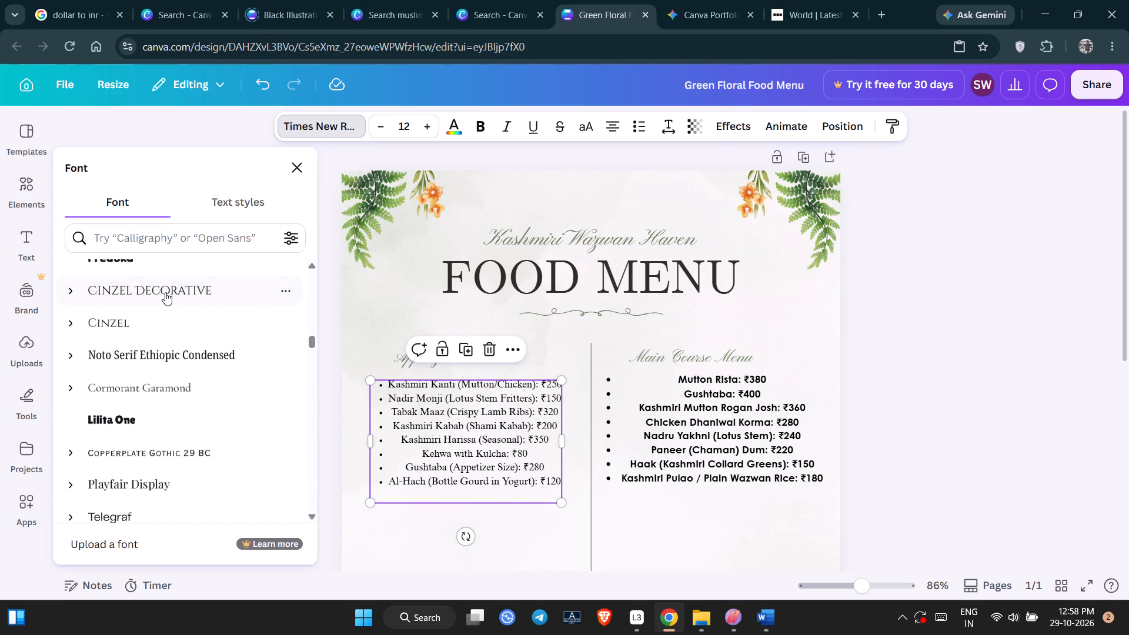
scroll(165, 292, "up", 20)
scroll(165, 292, "up", 4)
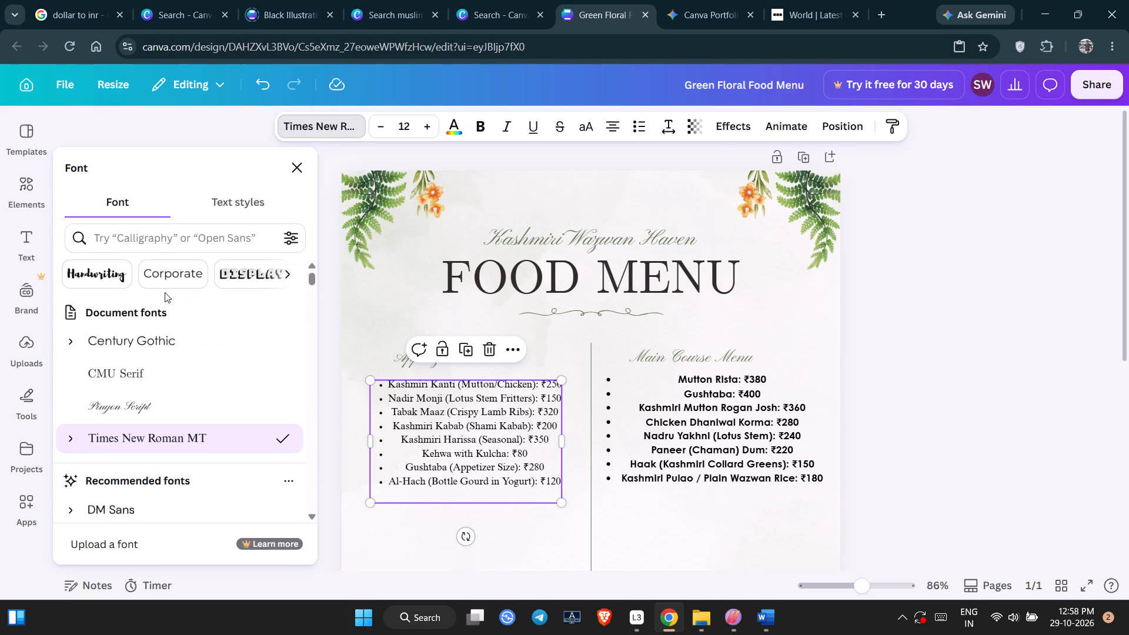
scroll(165, 292, "up", 3)
scroll(179, 337, "down", 1)
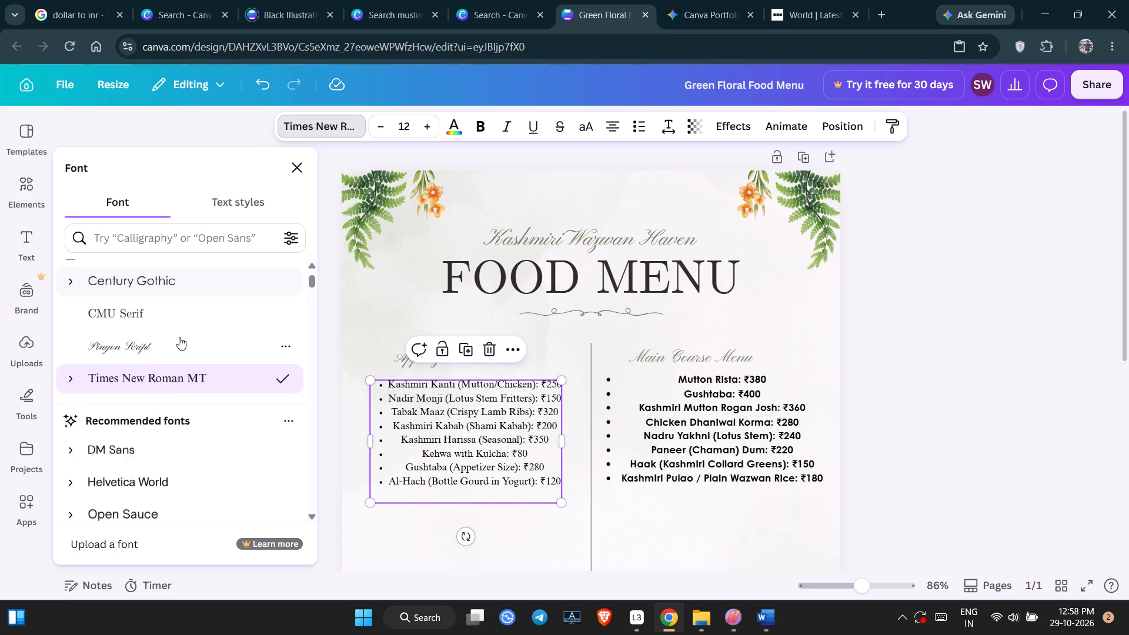
left_click(69, 365)
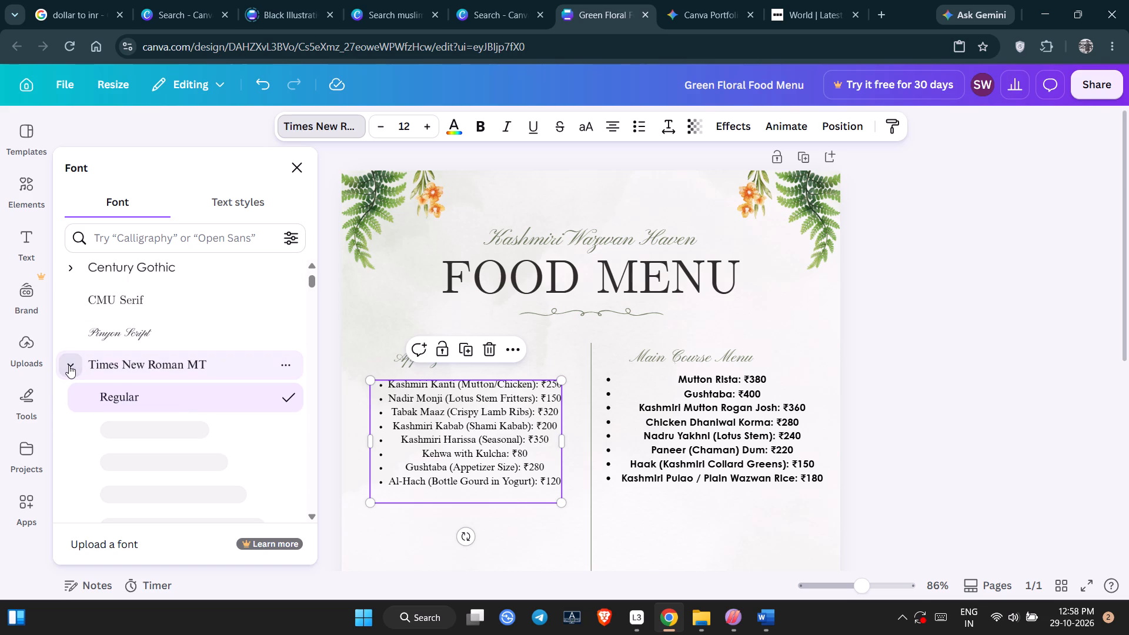
left_click(69, 365)
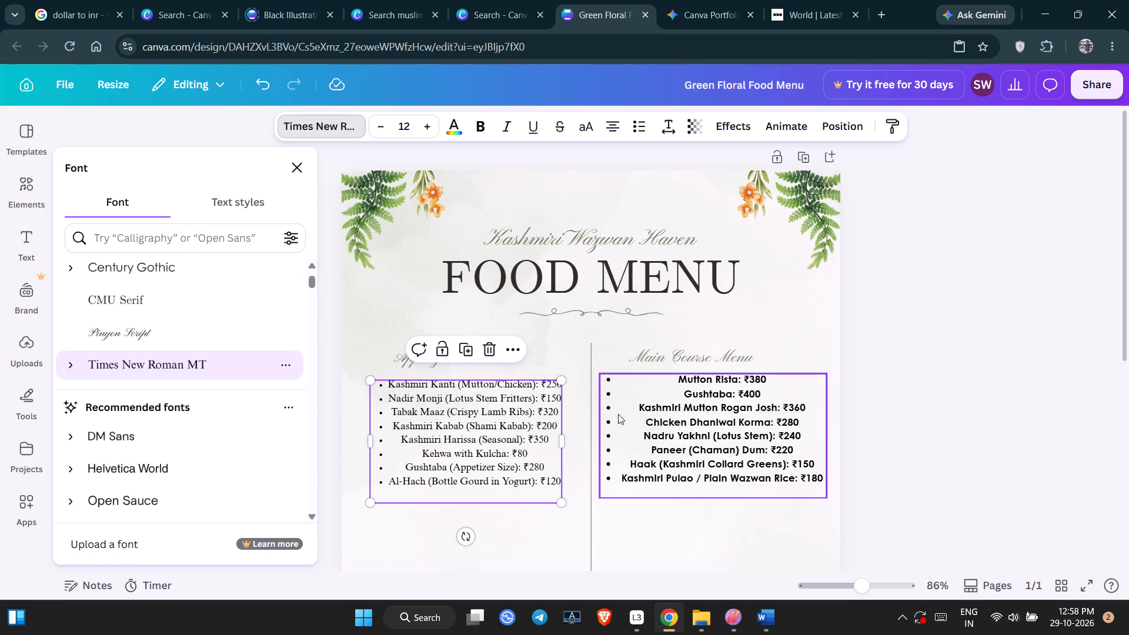
Change the typeface of the Main Course, Dessert and Beverage lists to Times New Roman MT.
left_click(634, 414)
left_click(176, 357)
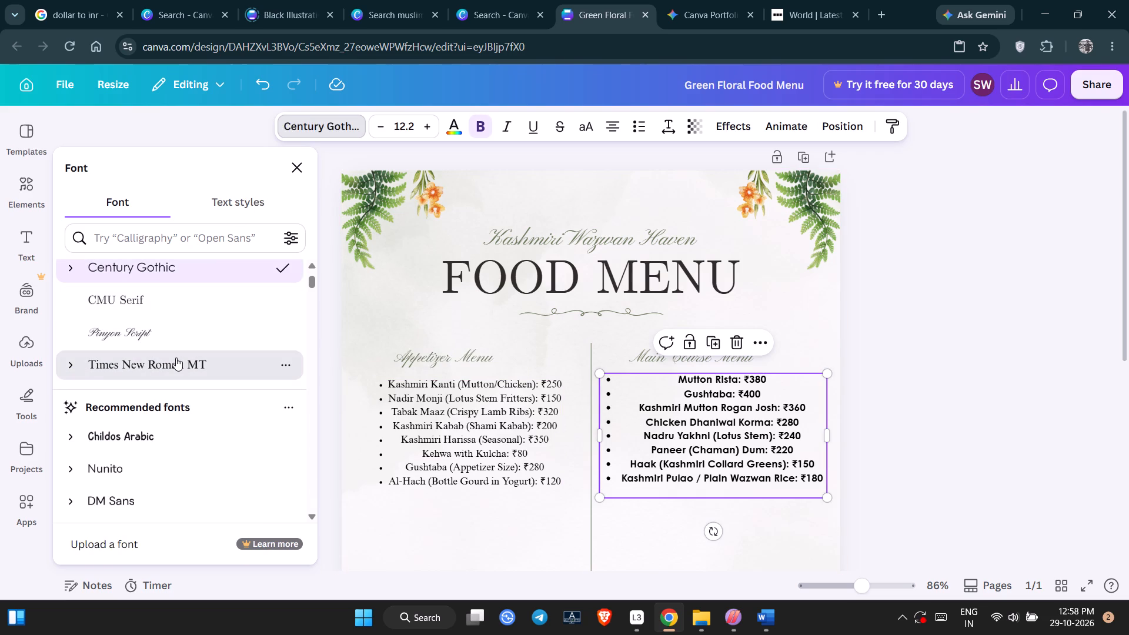
scroll(491, 393, "down", 2)
left_click(491, 390)
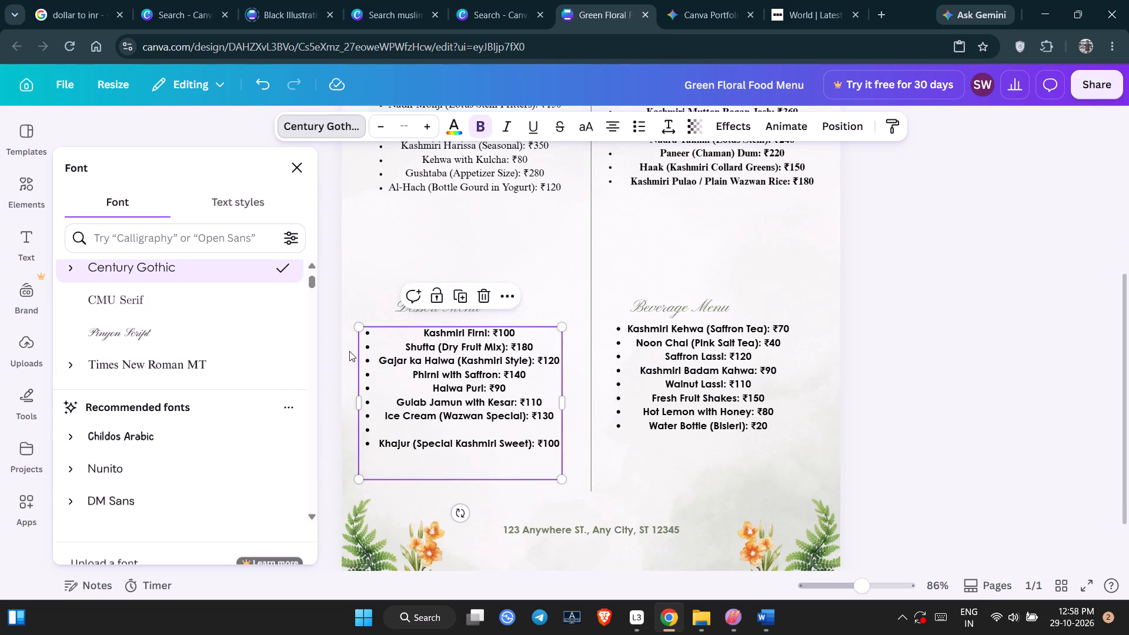
left_click(175, 363)
left_click(722, 387)
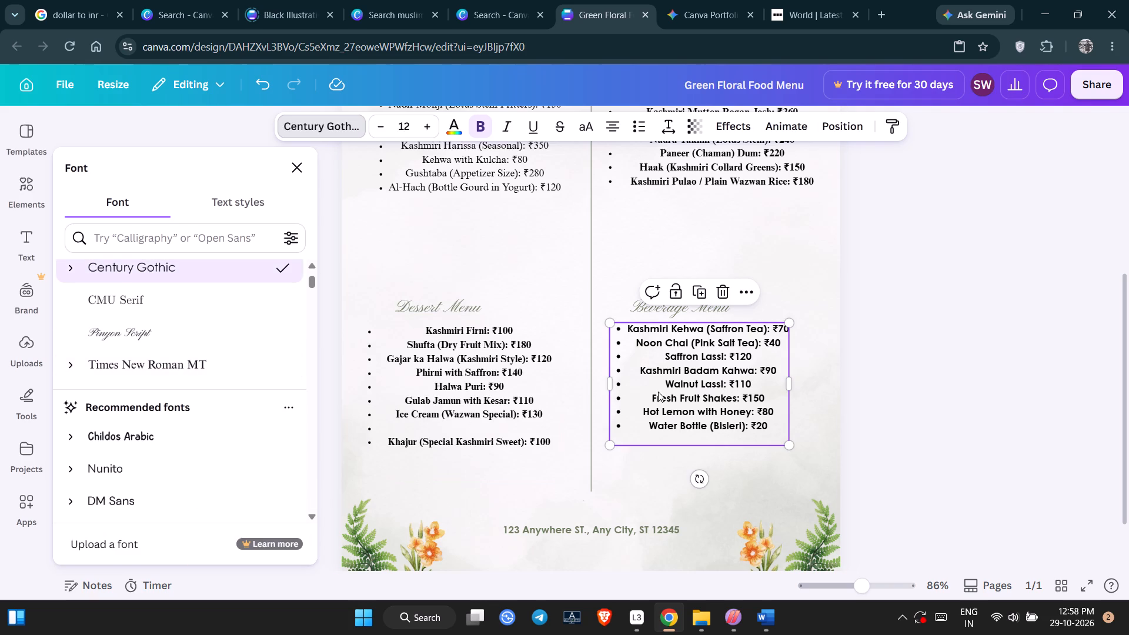
left_click(164, 361)
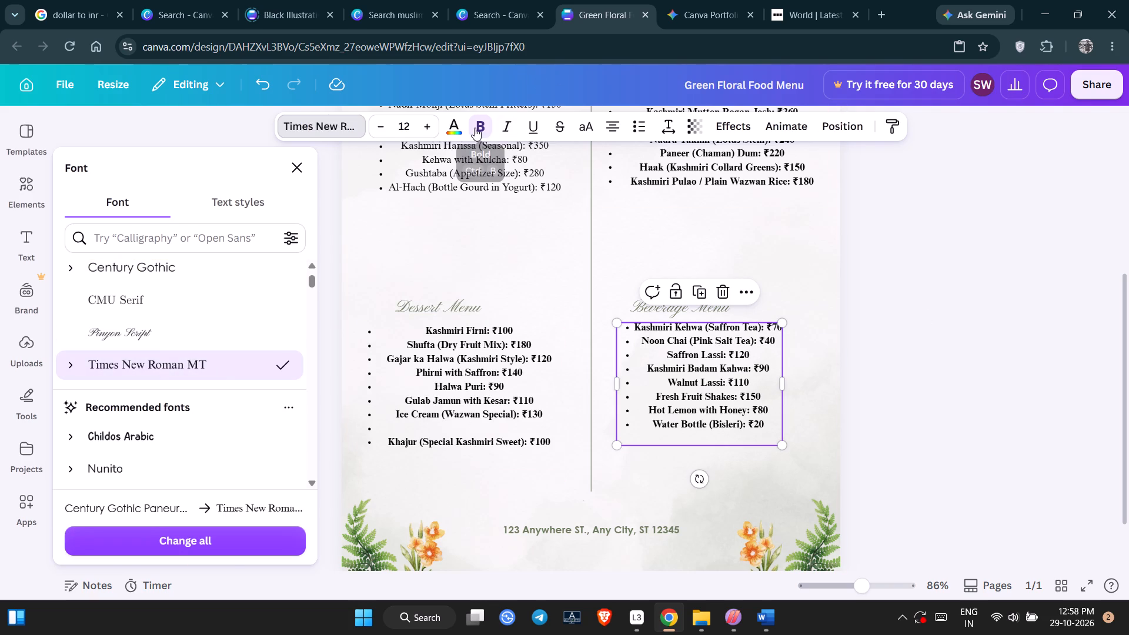
left_click(475, 128)
left_click(506, 343)
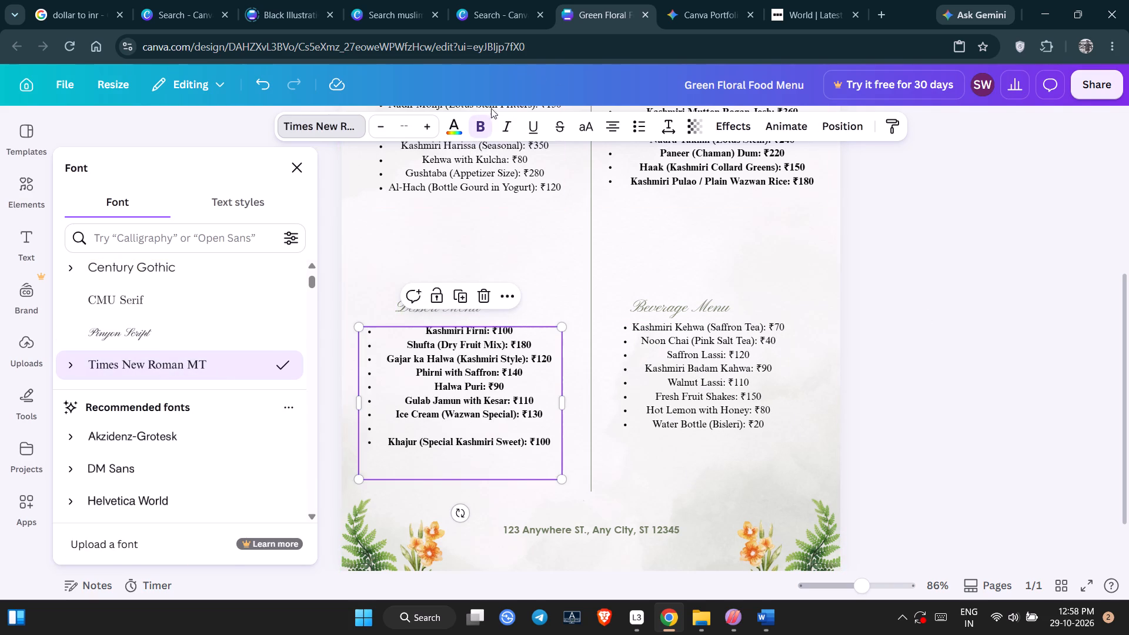
left_click(477, 120)
left_click(709, 167)
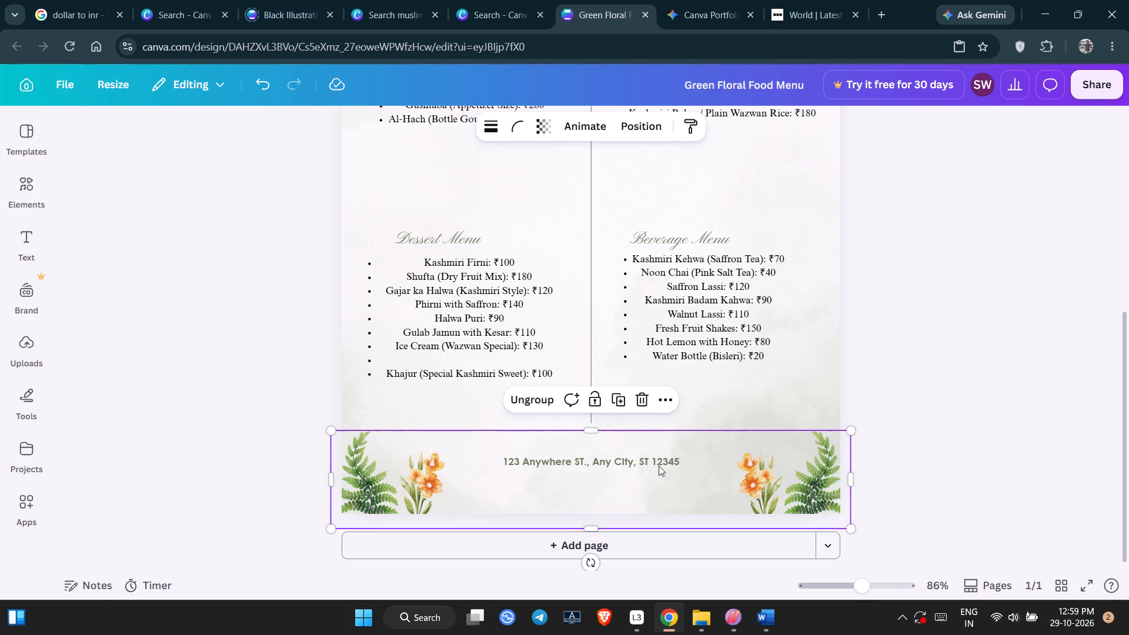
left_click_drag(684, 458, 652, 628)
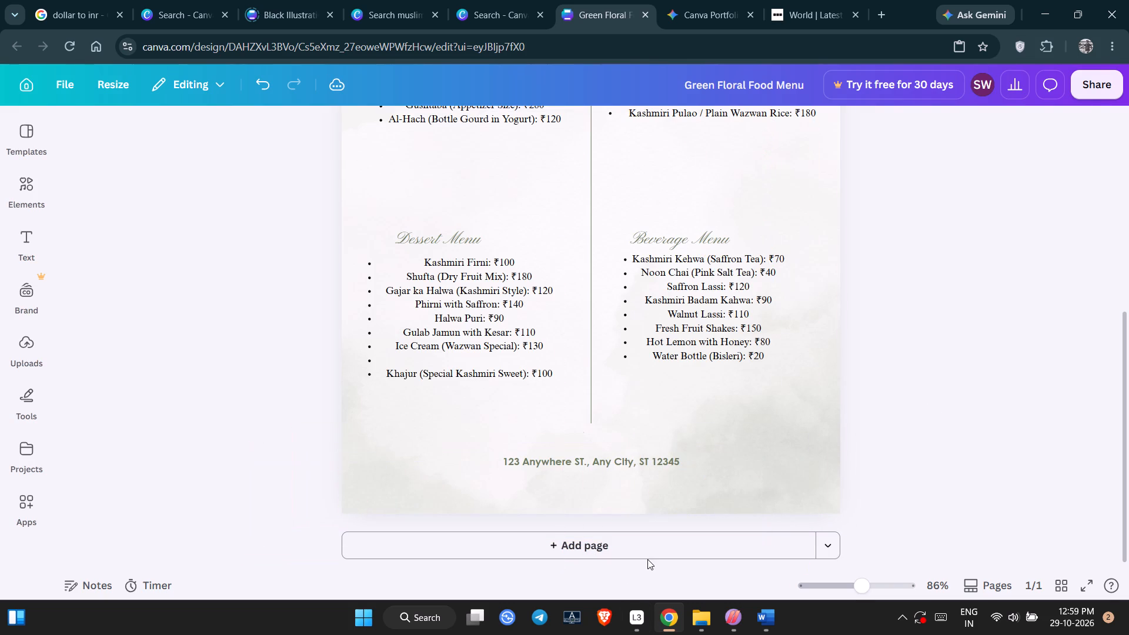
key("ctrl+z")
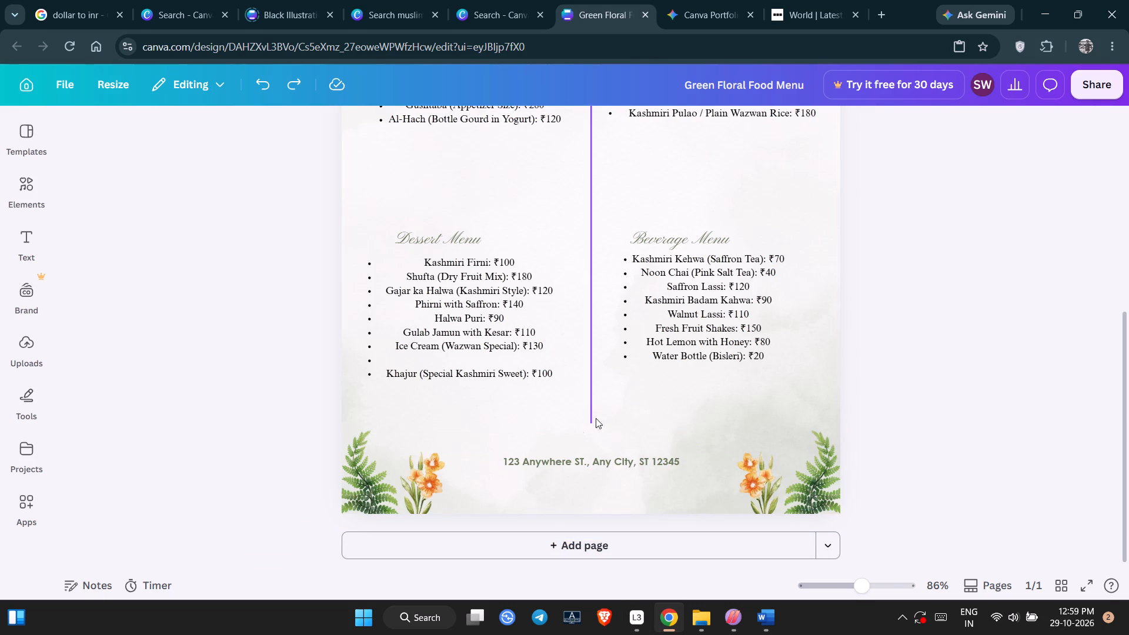
Move the footer's fern-and-flower group up toward the Dessert and Beverage lists, clear of the address line.
left_click_drag(690, 484, 870, 330)
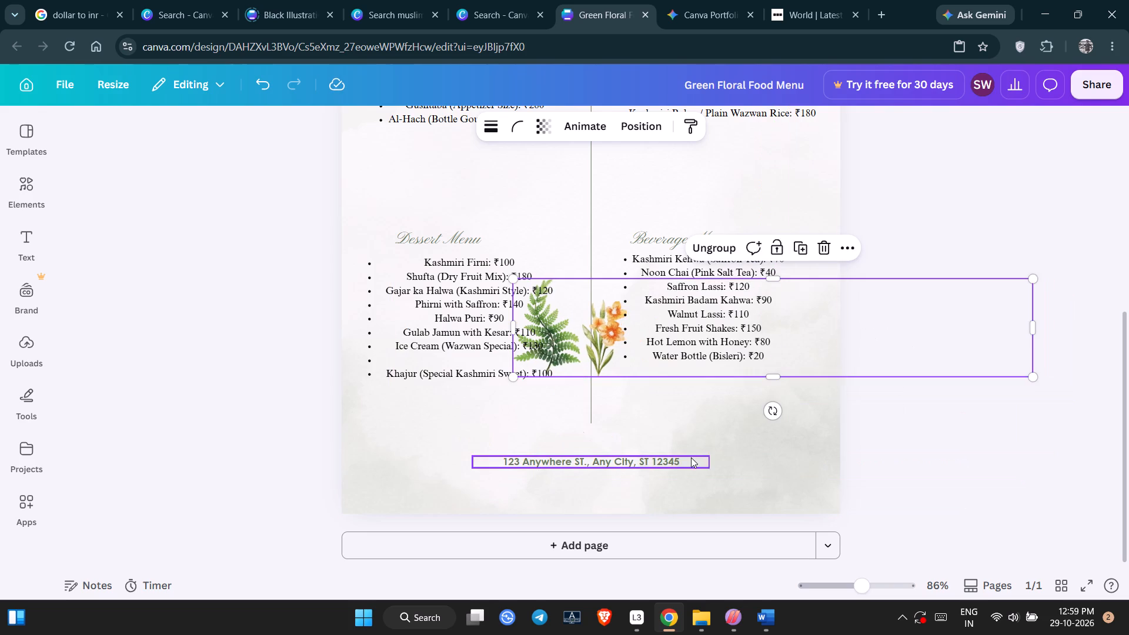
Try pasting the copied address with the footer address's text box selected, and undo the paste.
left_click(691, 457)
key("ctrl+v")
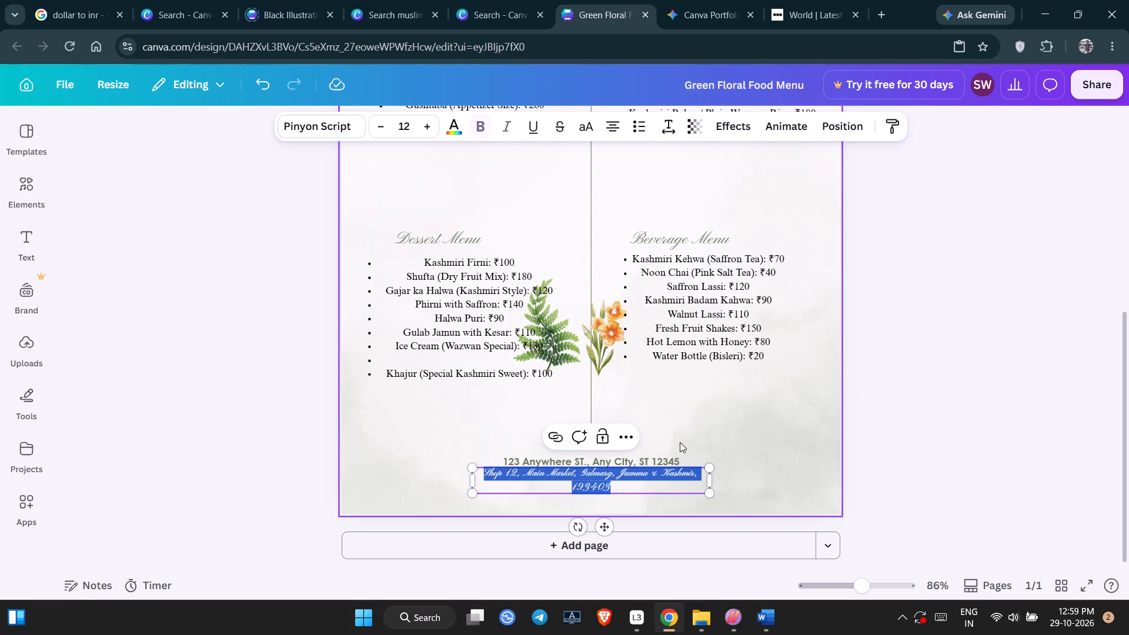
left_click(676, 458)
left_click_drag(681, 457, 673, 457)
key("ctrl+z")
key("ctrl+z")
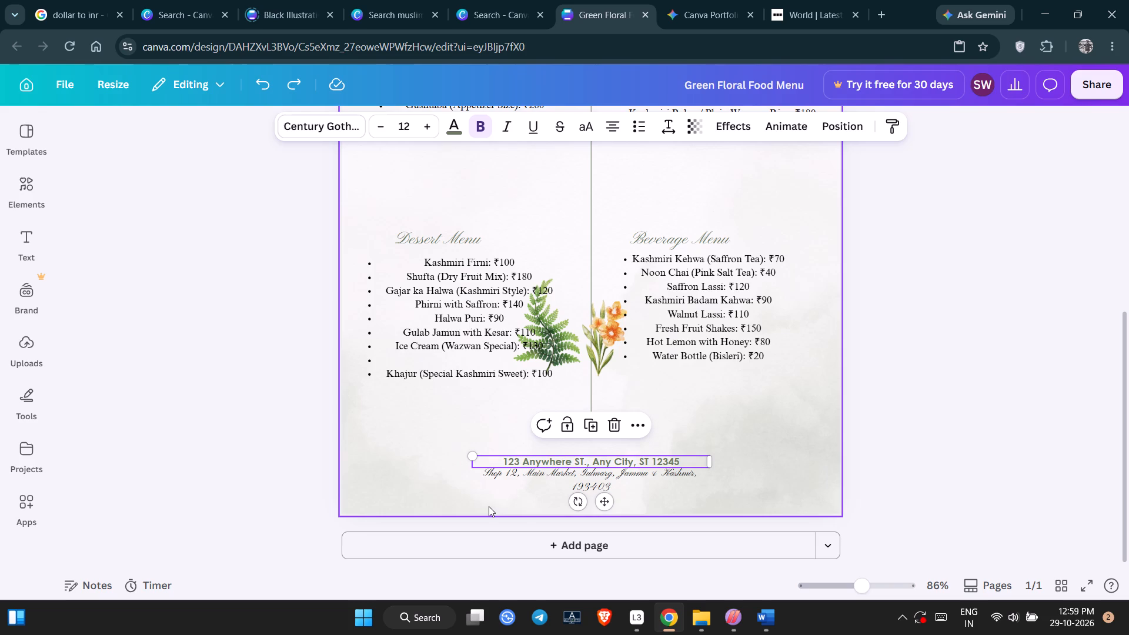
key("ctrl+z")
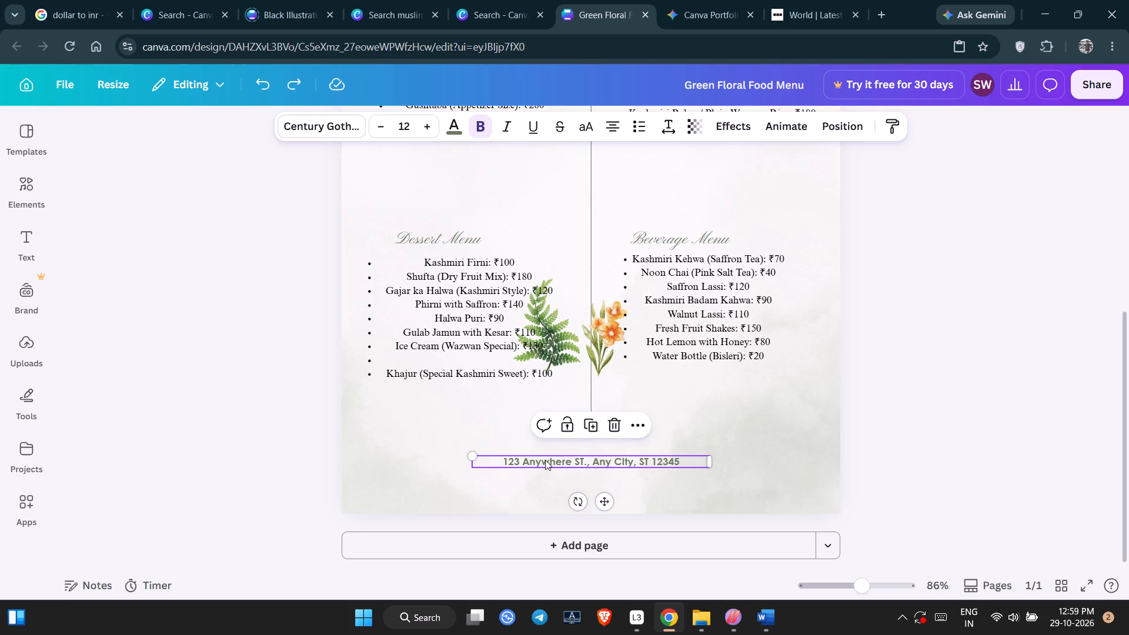
Replace the whole placeholder address text in the footer with the copied restaurant address.
left_click(554, 462)
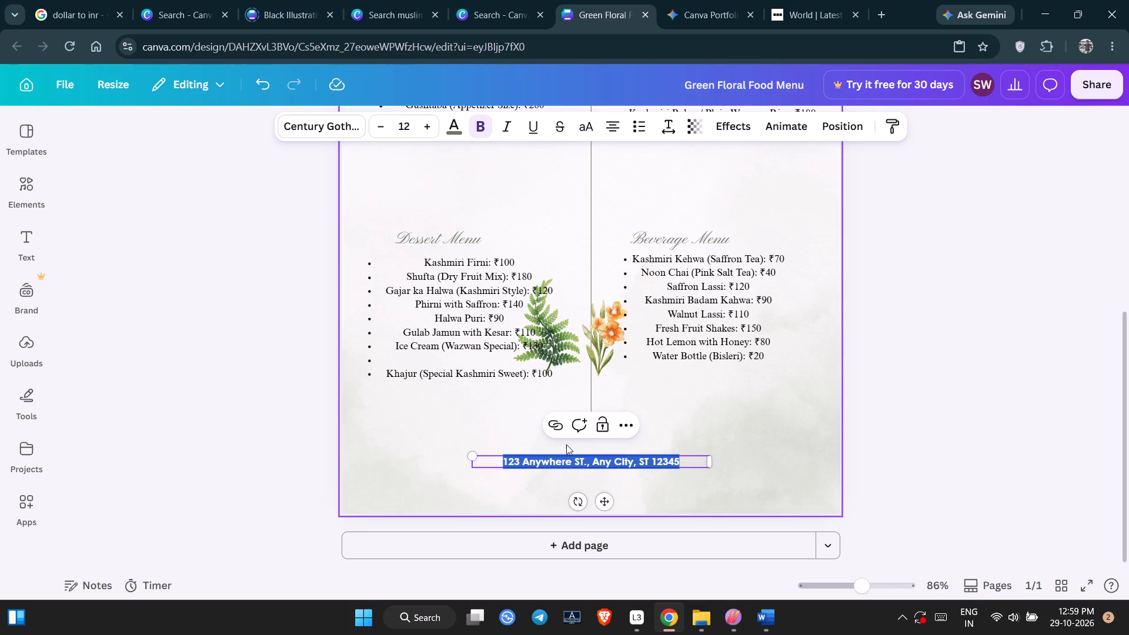
key("ctrl+v")
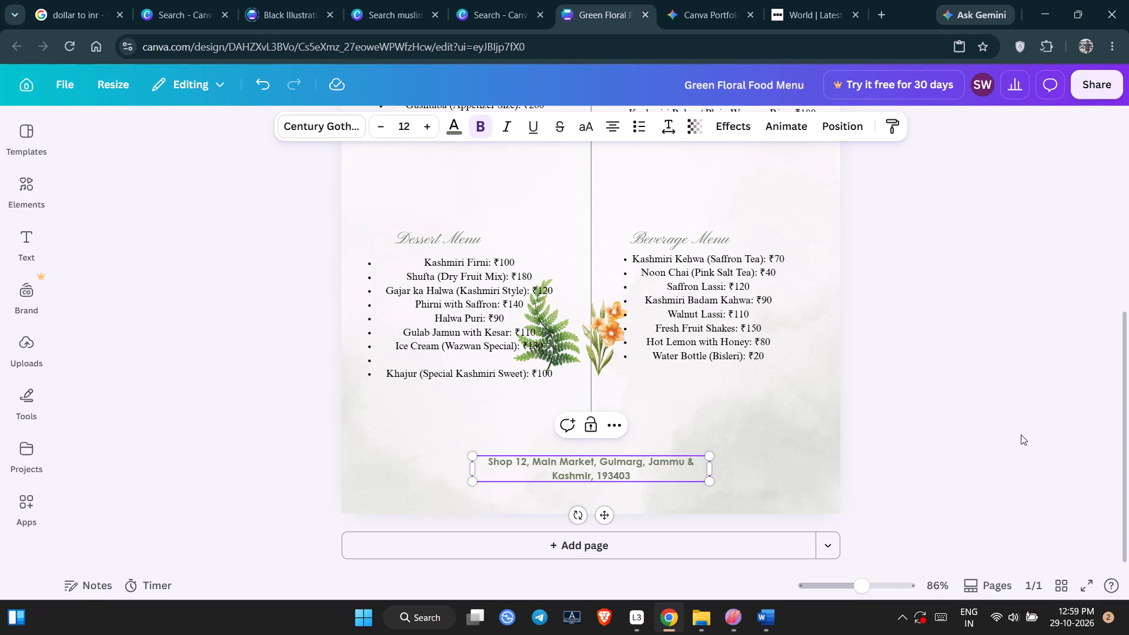
left_click(975, 431)
scroll(626, 346, "up", 4)
scroll(626, 346, "down", 3)
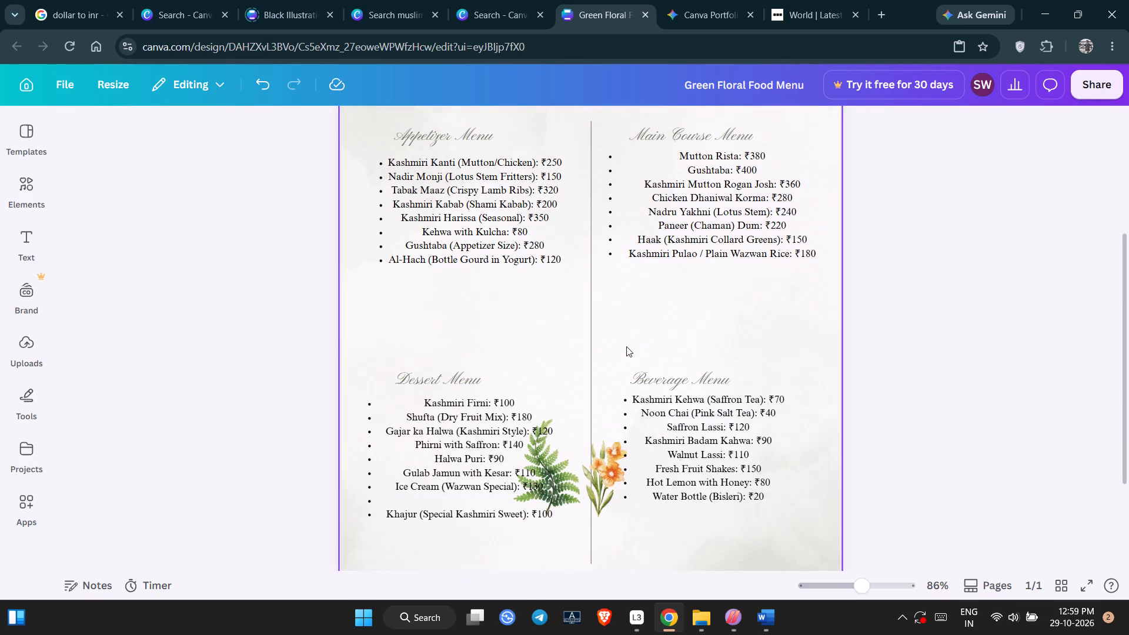
scroll(693, 523, "down", 2)
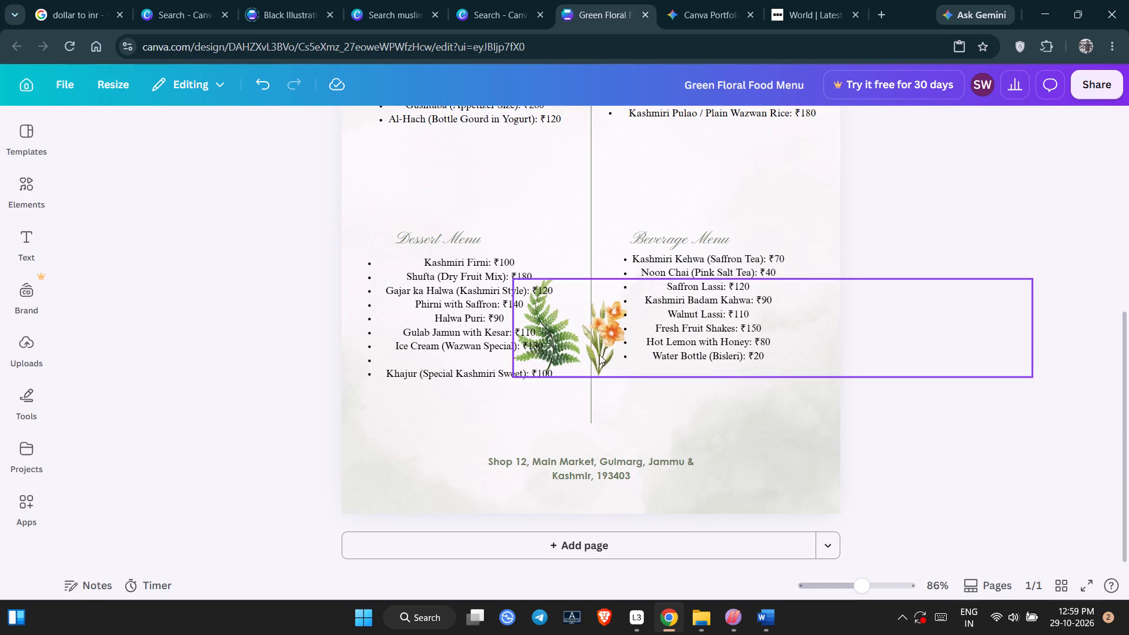
Move the fern-and-flower group back down to the page's bottom edge, spanning the page with the address between the flowers.
left_click_drag(599, 353, 410, 506)
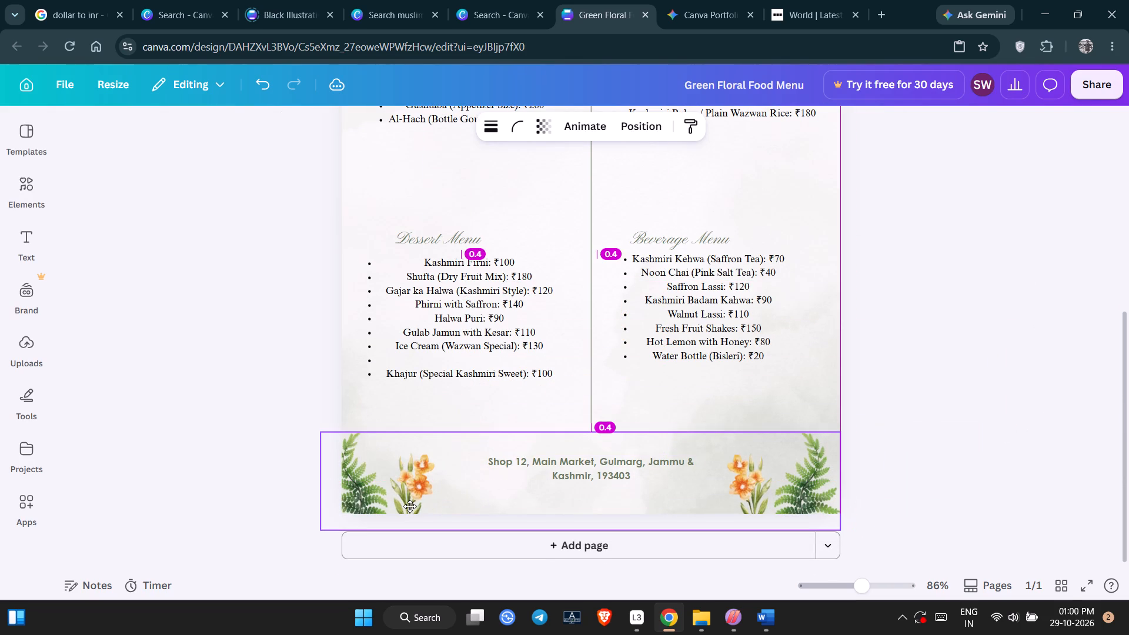
left_click_drag(410, 506, 409, 506)
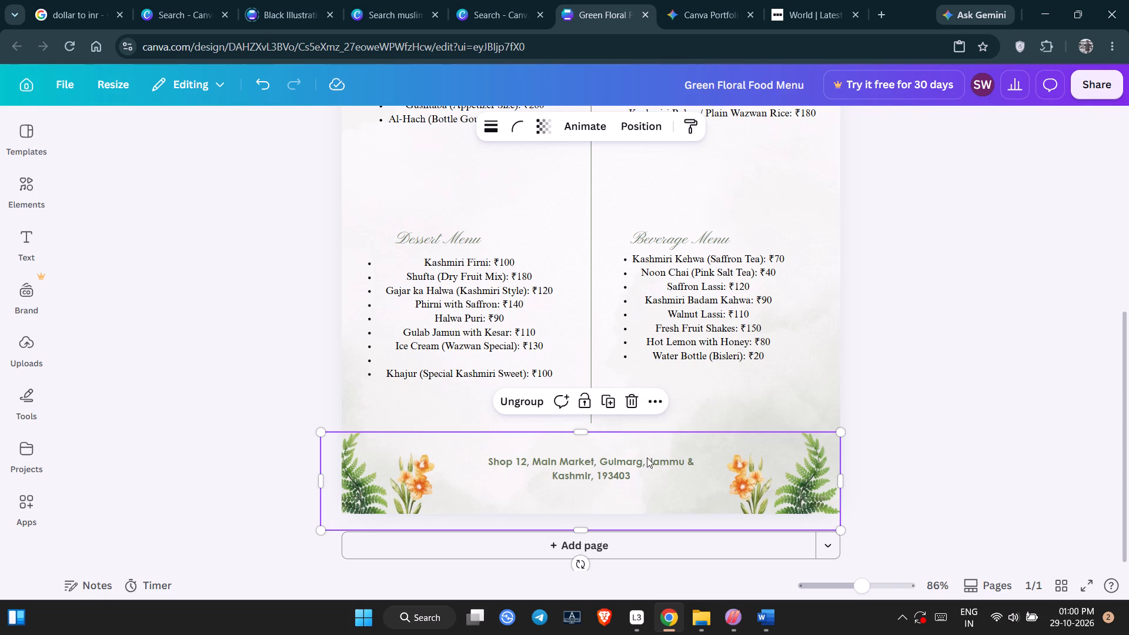
Move the Dessert Menu heading and its dish list together straight up, closer to the Appetizer list.
scroll(635, 359, "up", 1)
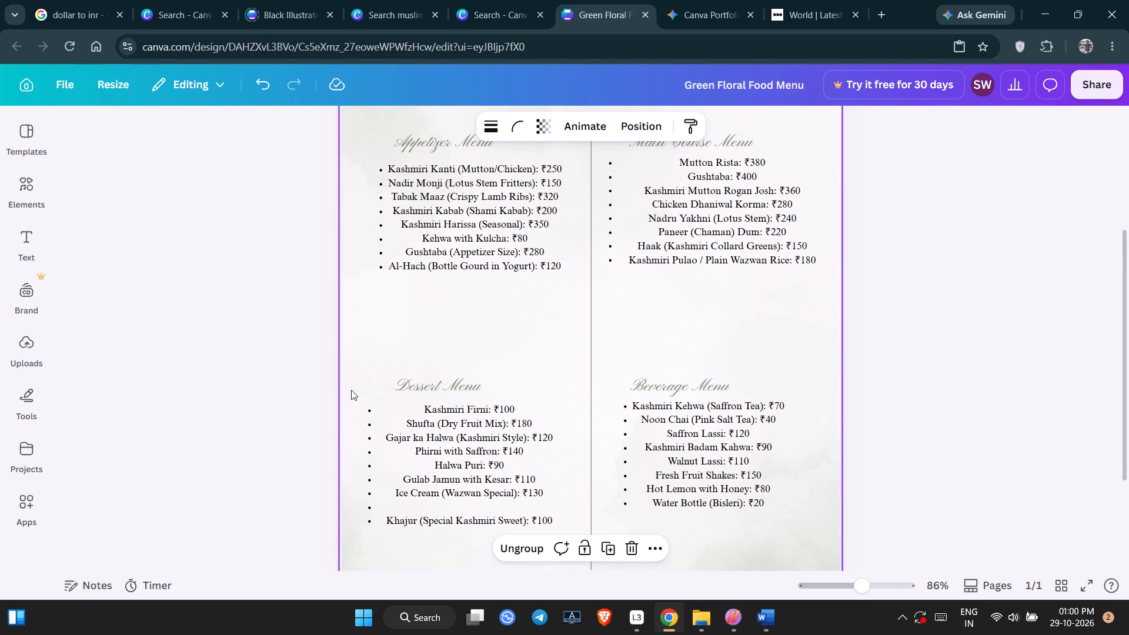
left_click_drag(369, 343, 442, 517)
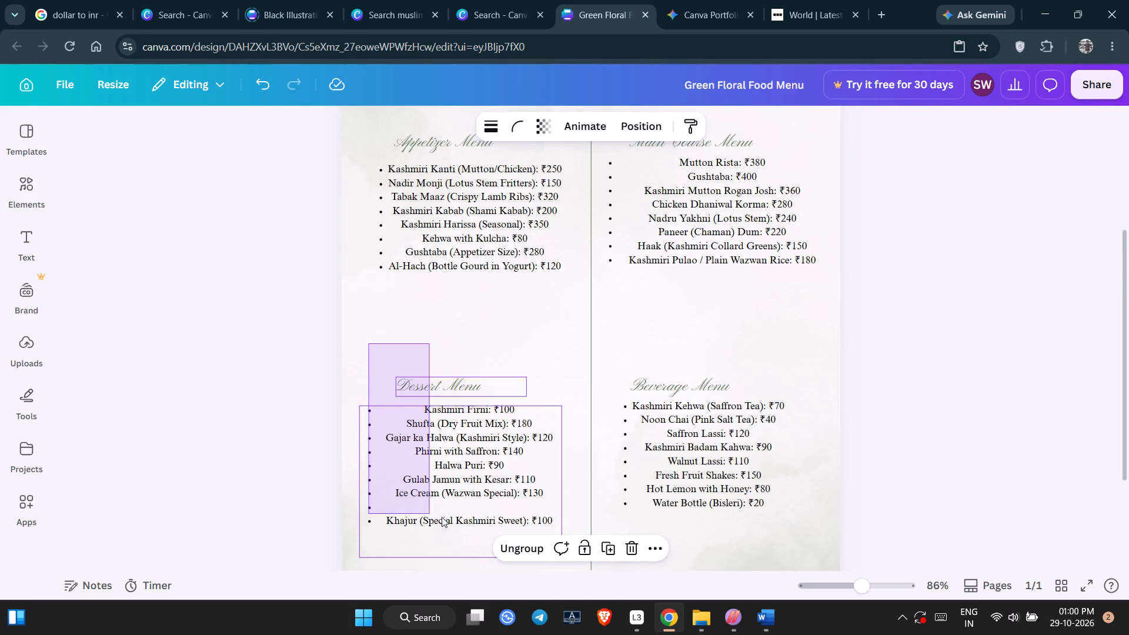
left_click_drag(442, 517, 560, 550)
key("Up")
key("Up")
key("Up")
key("Up")
key("Up")
key("Up")
key("Up")
key("Up")
key("Up")
key("Up")
key("Up")
key("Up")
key("Up")
key("Up")
key("Up")
key("Up")
key("Up")
key("Up")
key("Up")
key("Up")
key("Up")
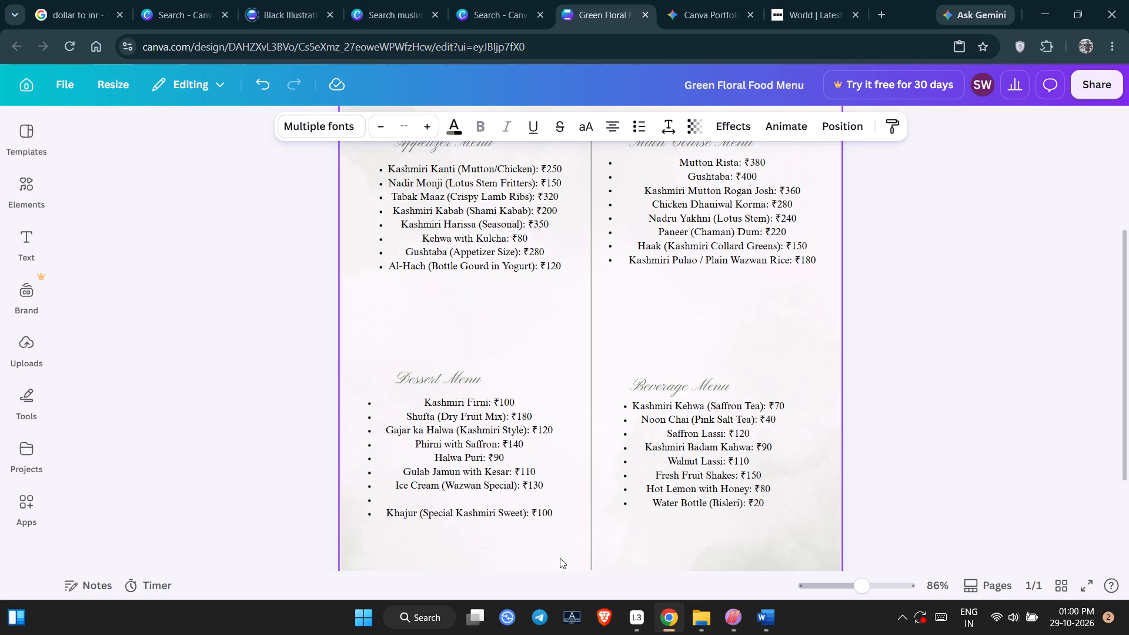
key("Up")
key("Up")
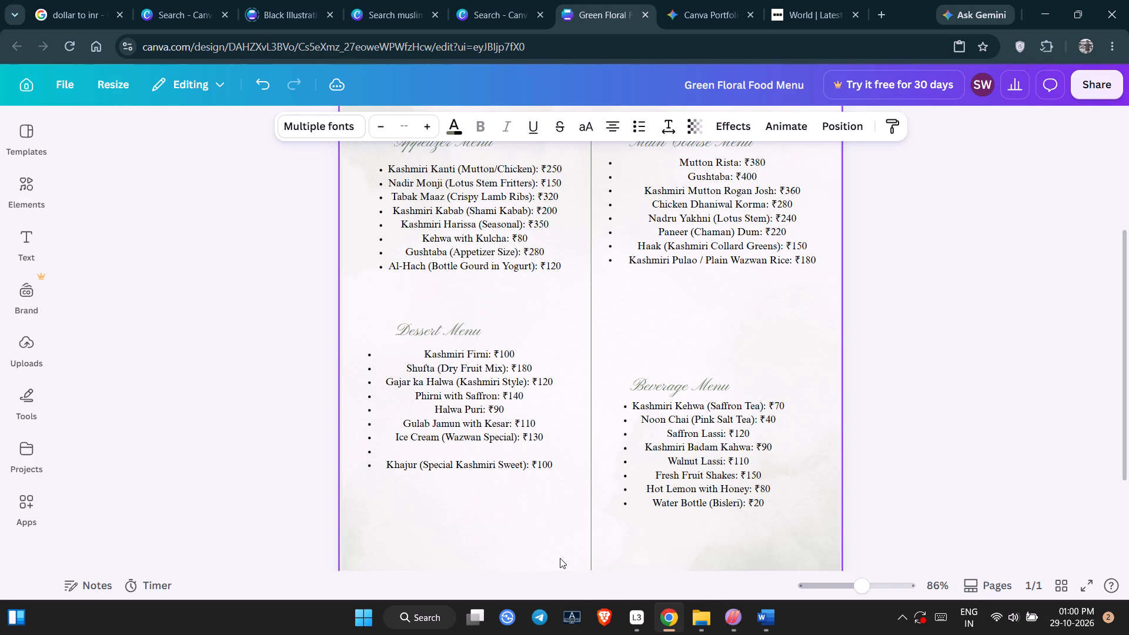
key("Up")
key("Up")
key("Up")
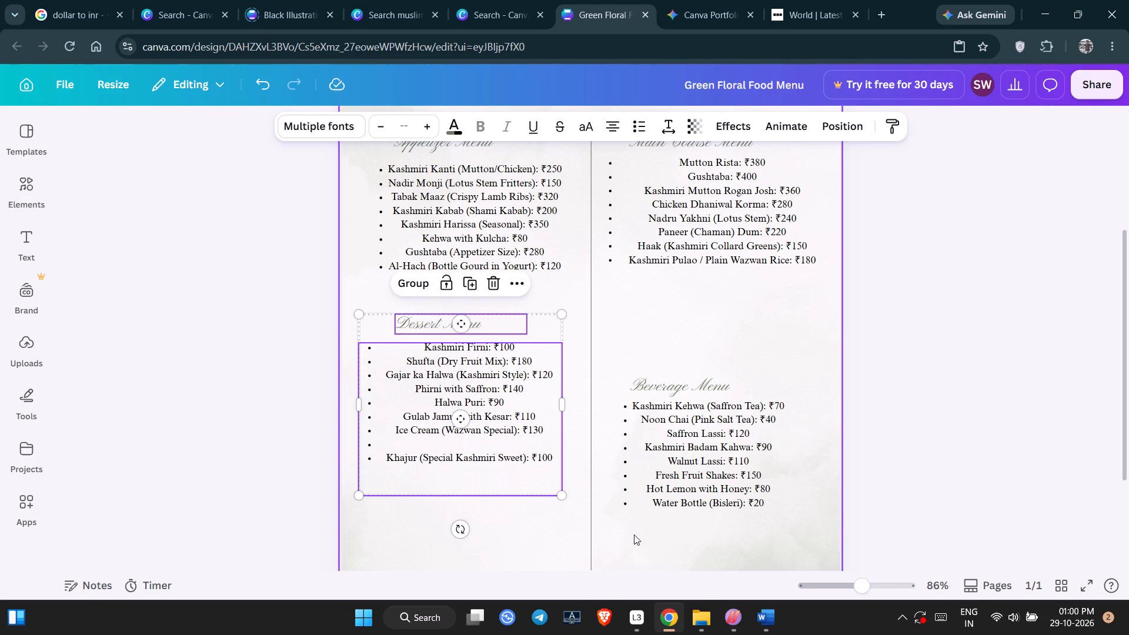
left_click(1026, 288)
Move the Beverage Menu heading and its drinks list together straight up, roughly level with the Dessert section.
left_click_drag(622, 347, 664, 515)
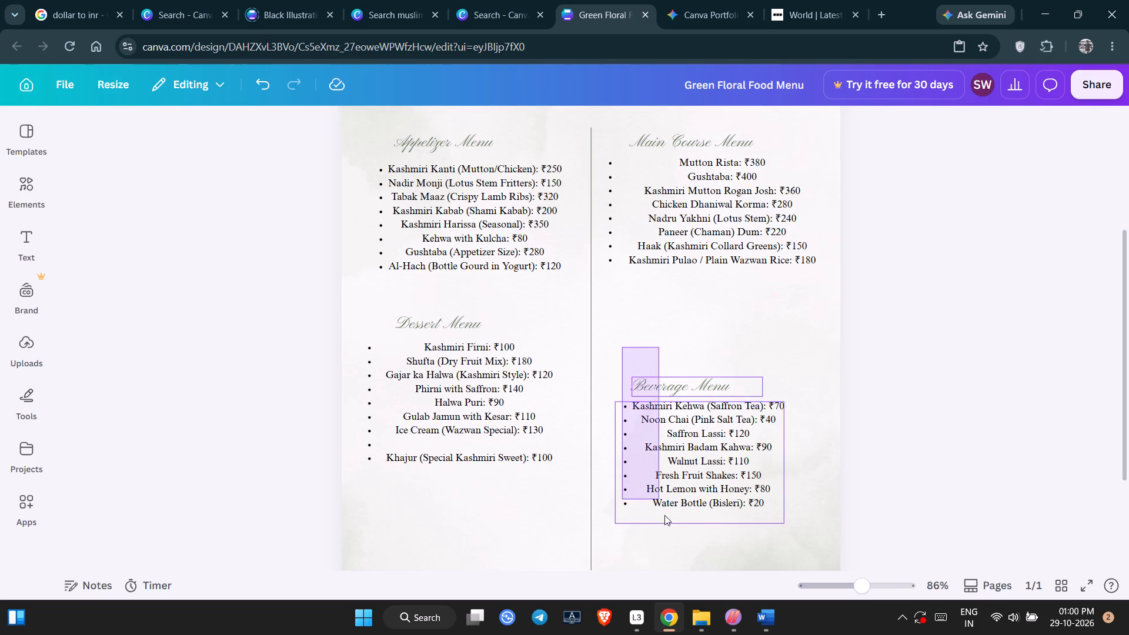
left_click_drag(664, 515, 801, 542)
key("Up")
key("Up")
key("Up")
key("Up")
key("Up")
key("Up")
key("Up")
key("Up")
key("Up")
key("Up")
key("Up")
key("Up")
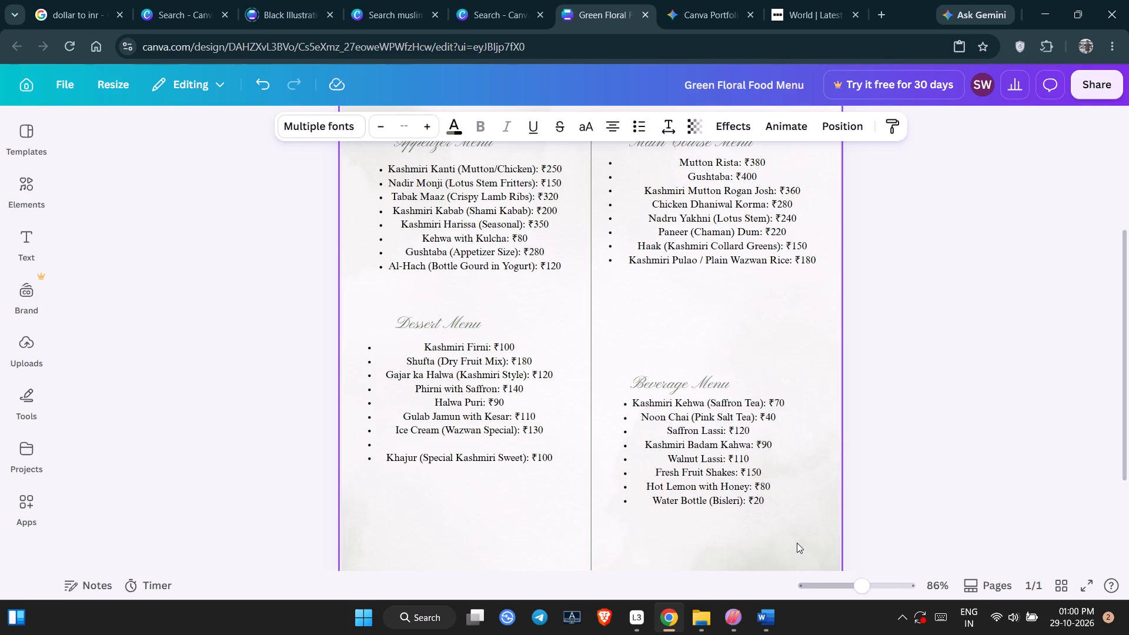
key("Up")
key("Up")
key("Up")
key("Up")
key("Up")
key("Up")
key("Up")
key("Up")
key("Up")
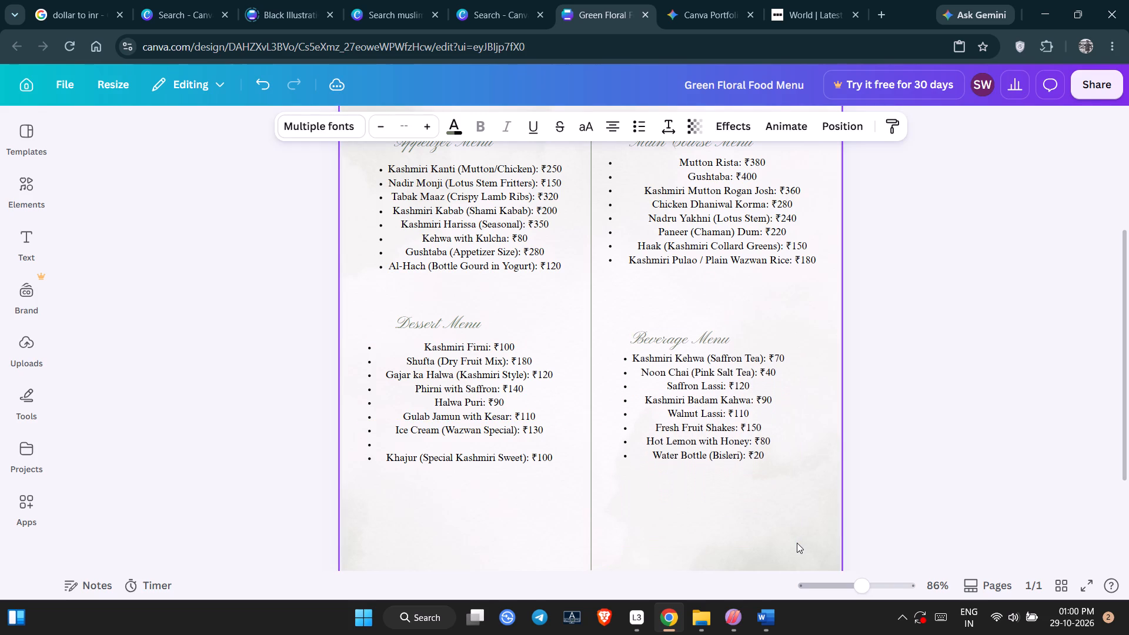
key("Up")
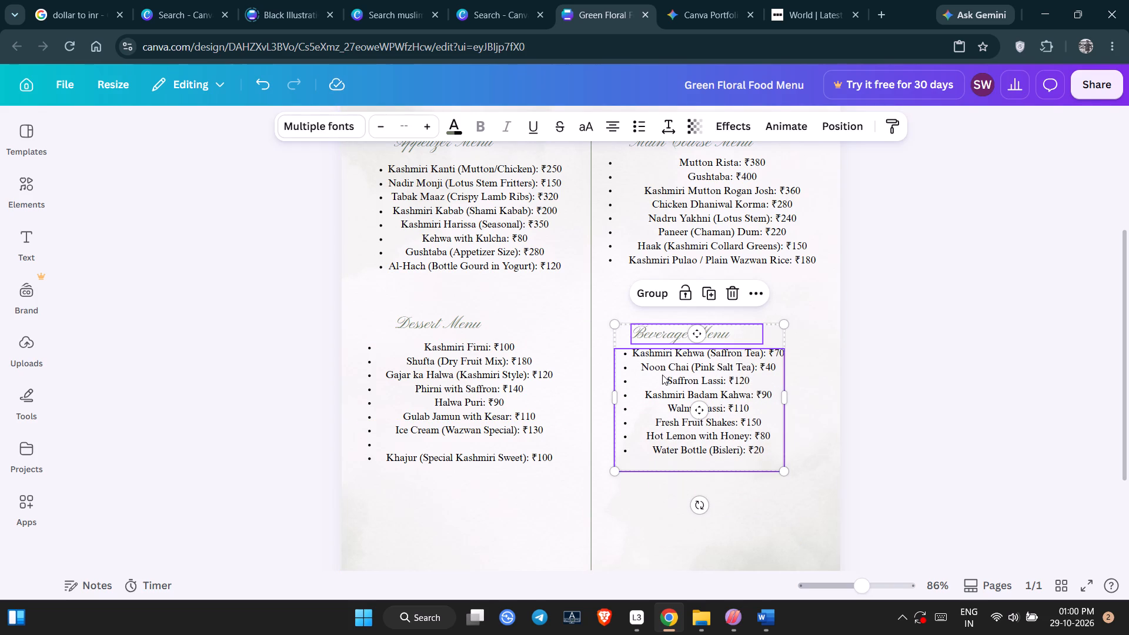
left_click(1055, 397)
Move the footer's fern-and-flower group straight up to sit just below the Dessert and Beverage lists.
scroll(904, 459, "down", 3)
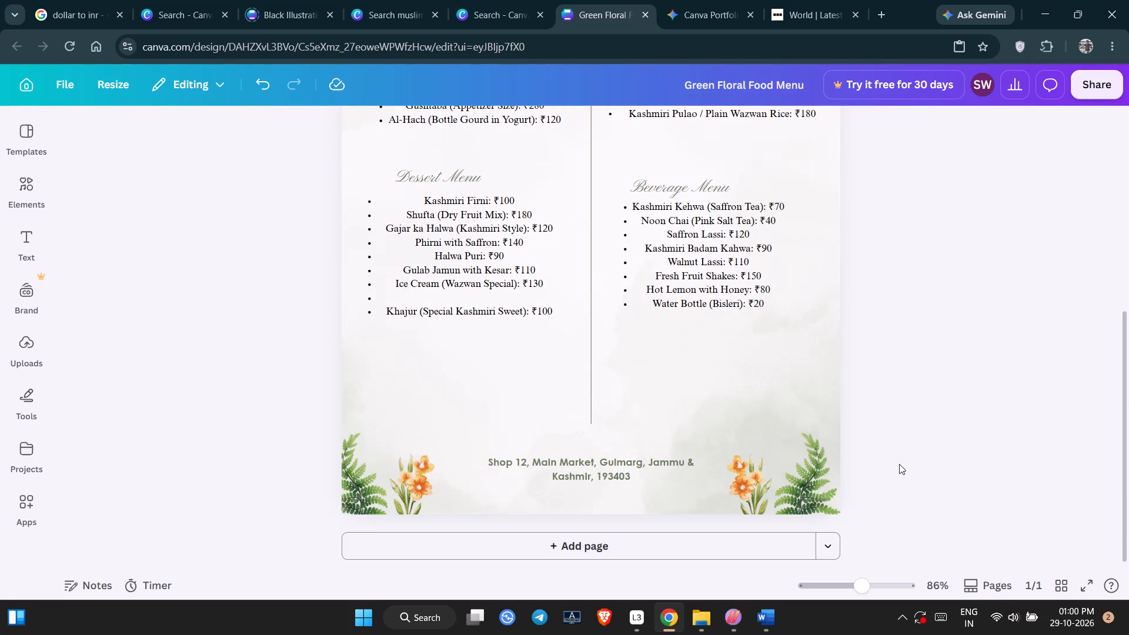
left_click(614, 465)
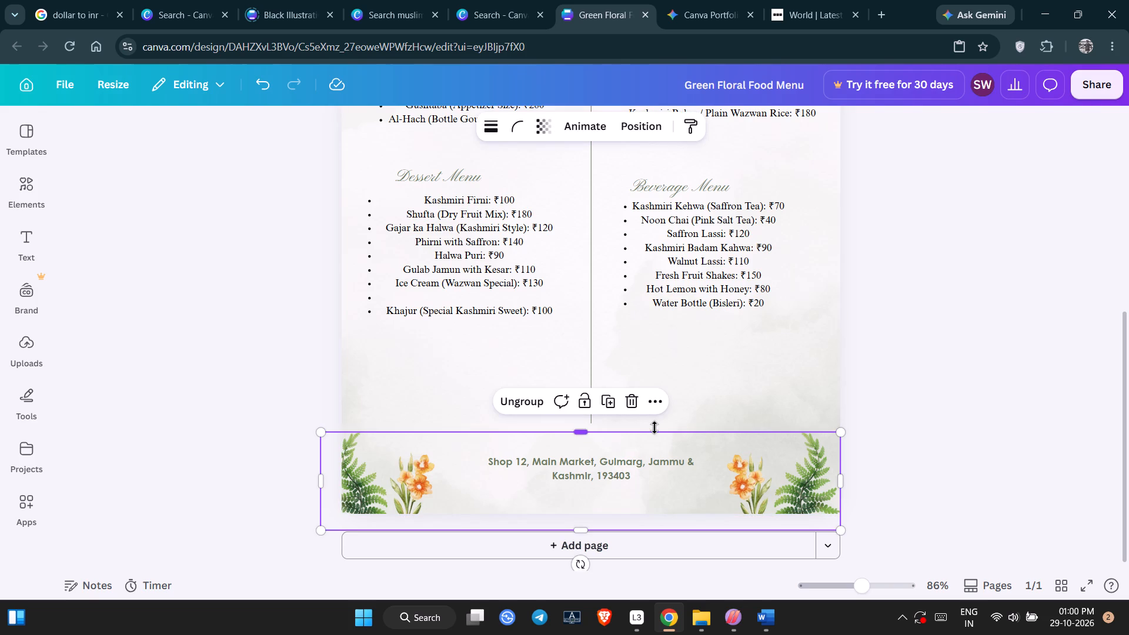
key("Up")
key("Up")
key("Up")
key("Up")
key("Up")
key("Up")
key("Up")
key("Up")
key("Up")
key("Up")
key("Up")
key("Up")
key("Up")
key("Up")
key("Up")
key("Up")
key("Up")
key("Up")
key("Up")
key("Up")
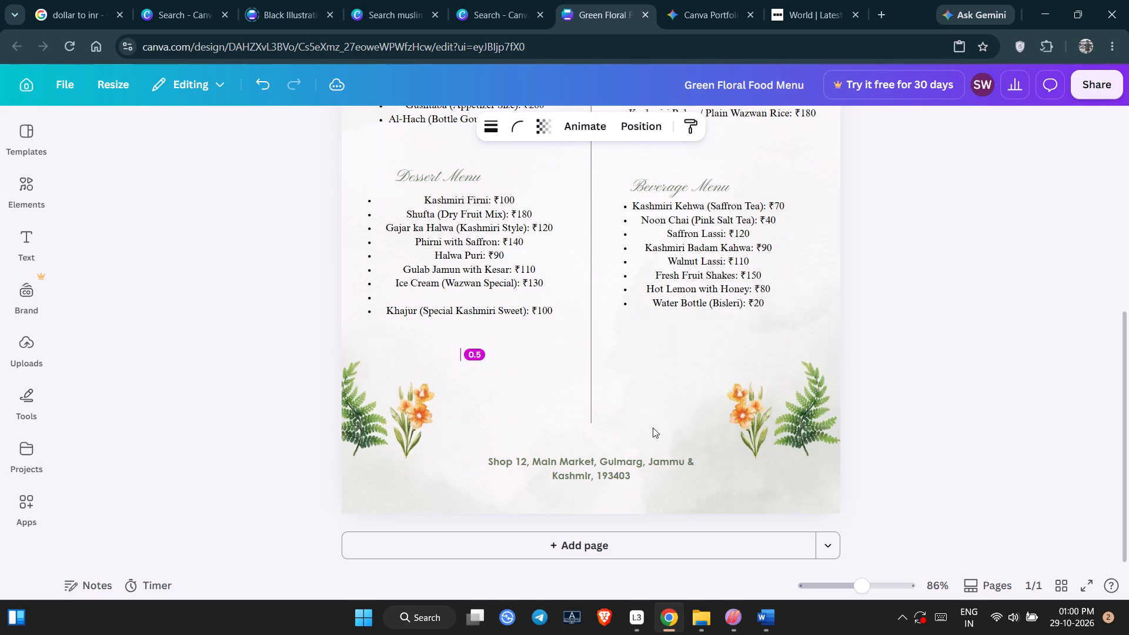
Move the restaurant address text up so it sits between the two flower clusters.
left_click(614, 480)
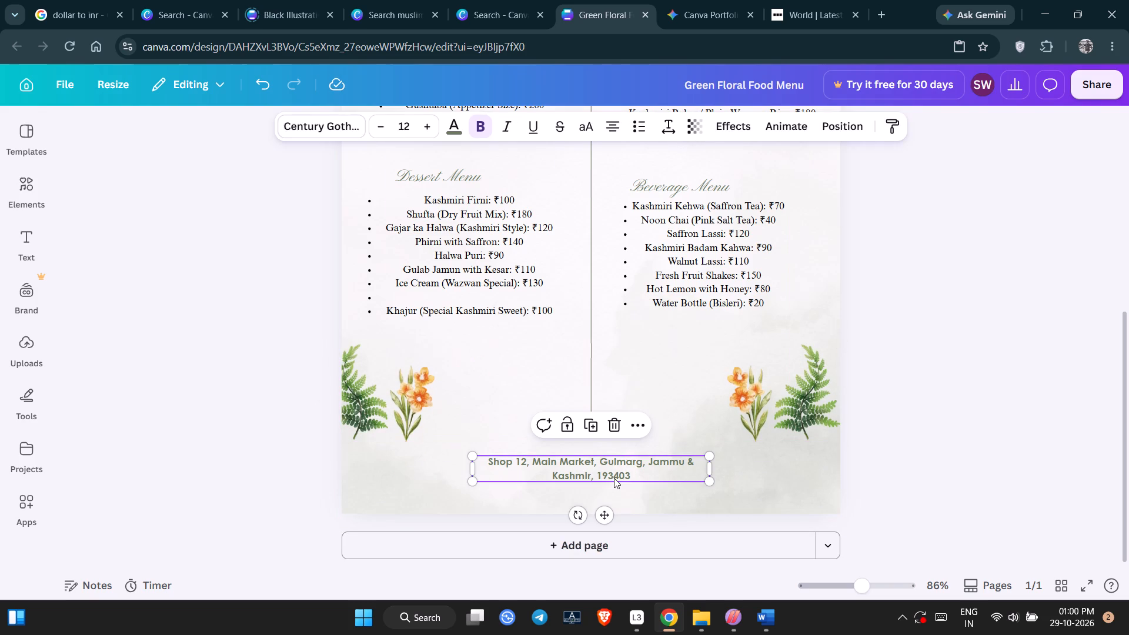
key("Up")
key("Up")
key("Up")
key("Up")
key("Up")
key("Up")
key("Up")
key("Up")
key("Up")
key("Up")
key("Up")
key("Up")
key("Up")
key("Up")
key("Up")
key("Up")
key("Up")
key("Up")
key("Up")
key("Up")
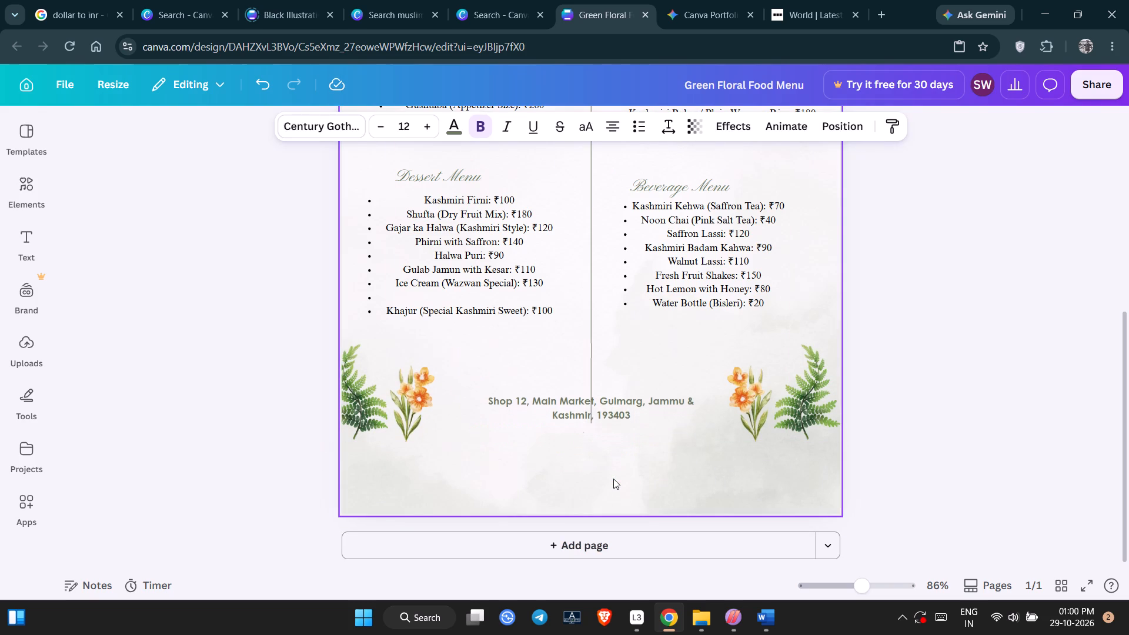
key("Up")
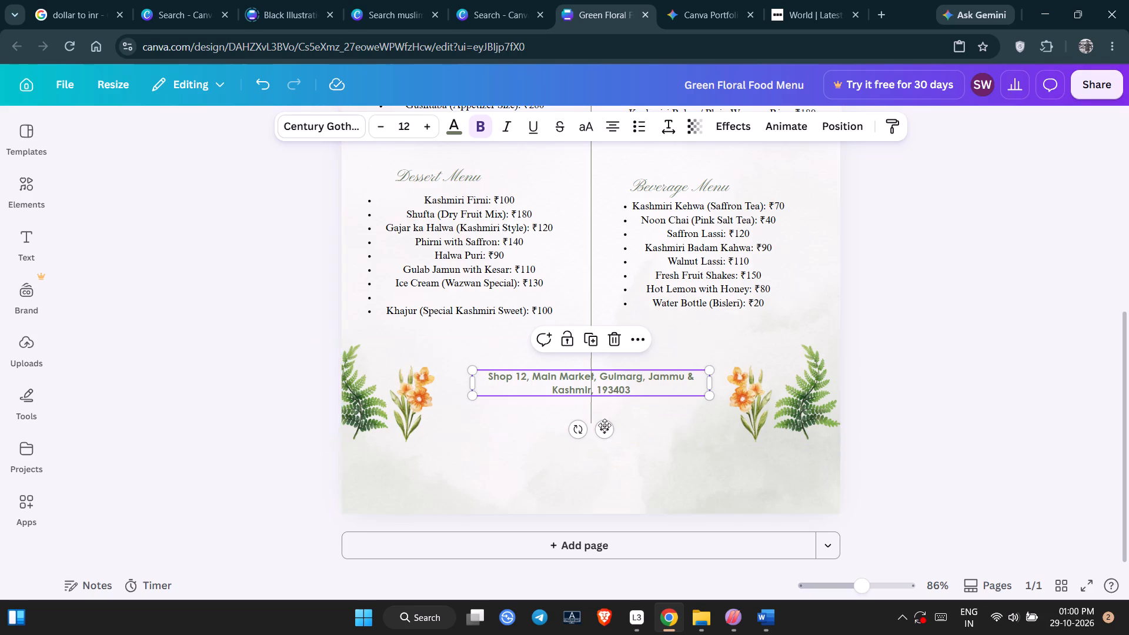
left_click(960, 424)
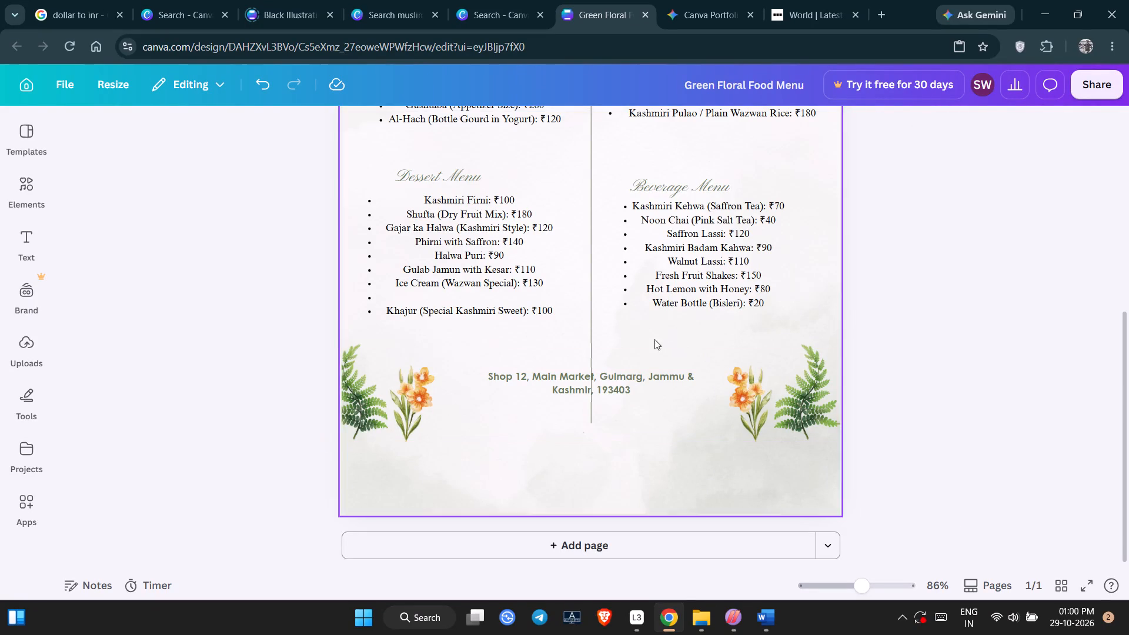
Shorten the vertical divider line from its lower end so it stops above the restaurant address.
left_click(584, 299)
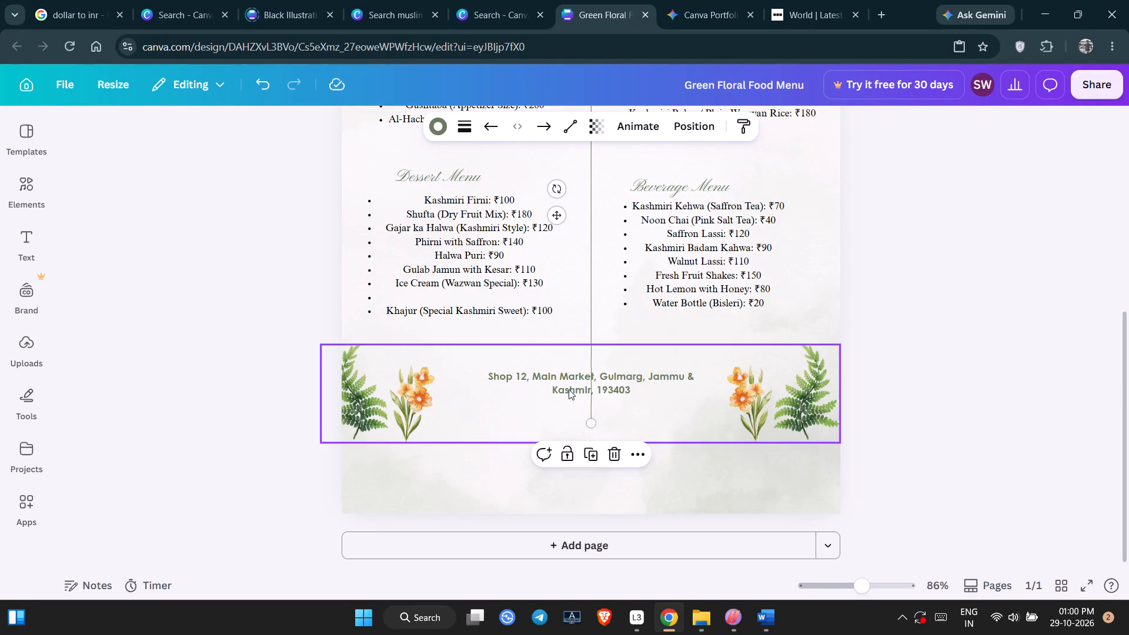
left_click_drag(591, 426, 593, 325)
left_click(950, 359)
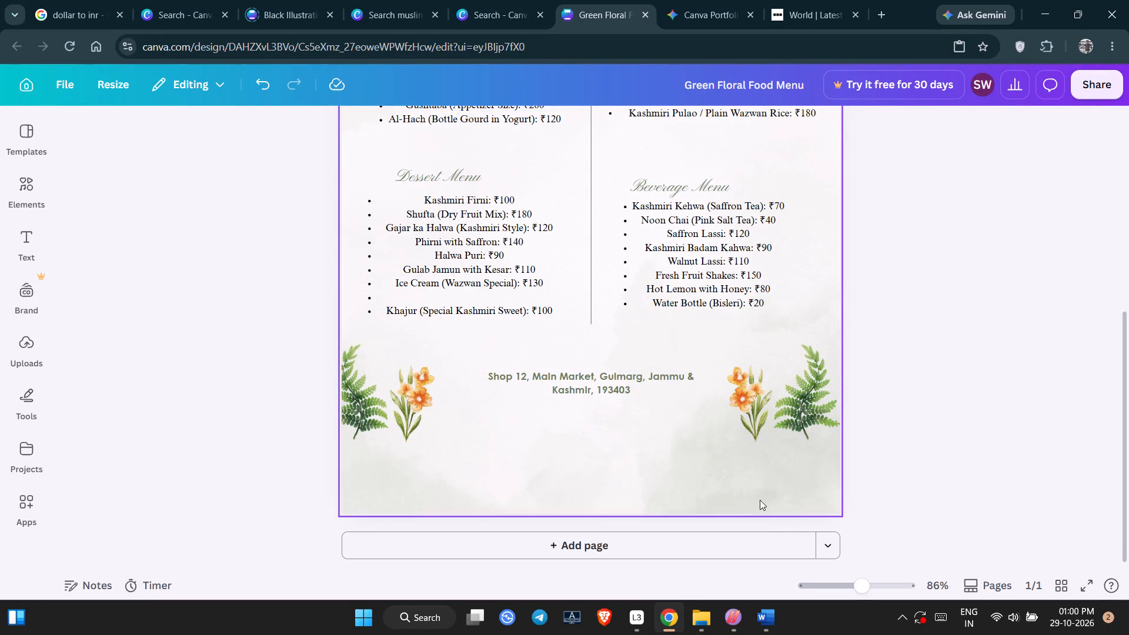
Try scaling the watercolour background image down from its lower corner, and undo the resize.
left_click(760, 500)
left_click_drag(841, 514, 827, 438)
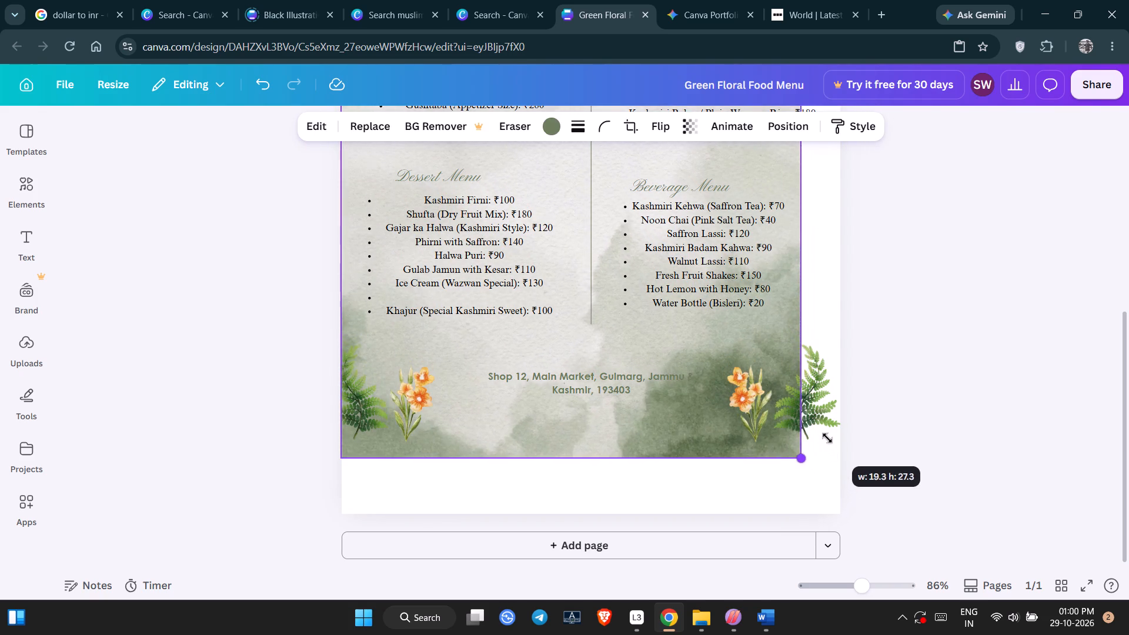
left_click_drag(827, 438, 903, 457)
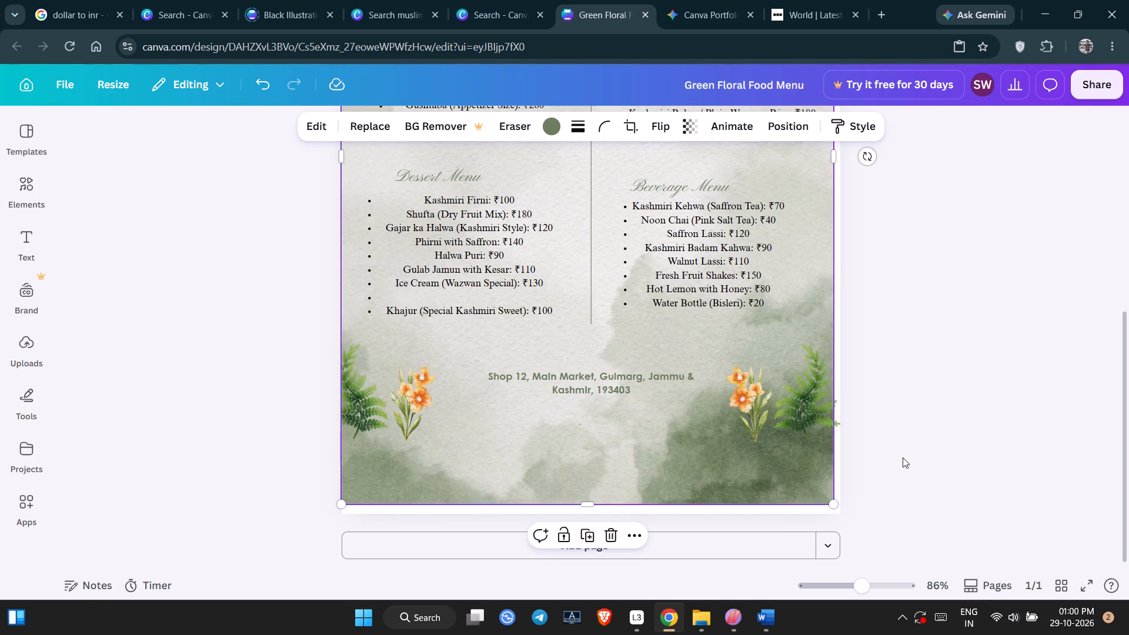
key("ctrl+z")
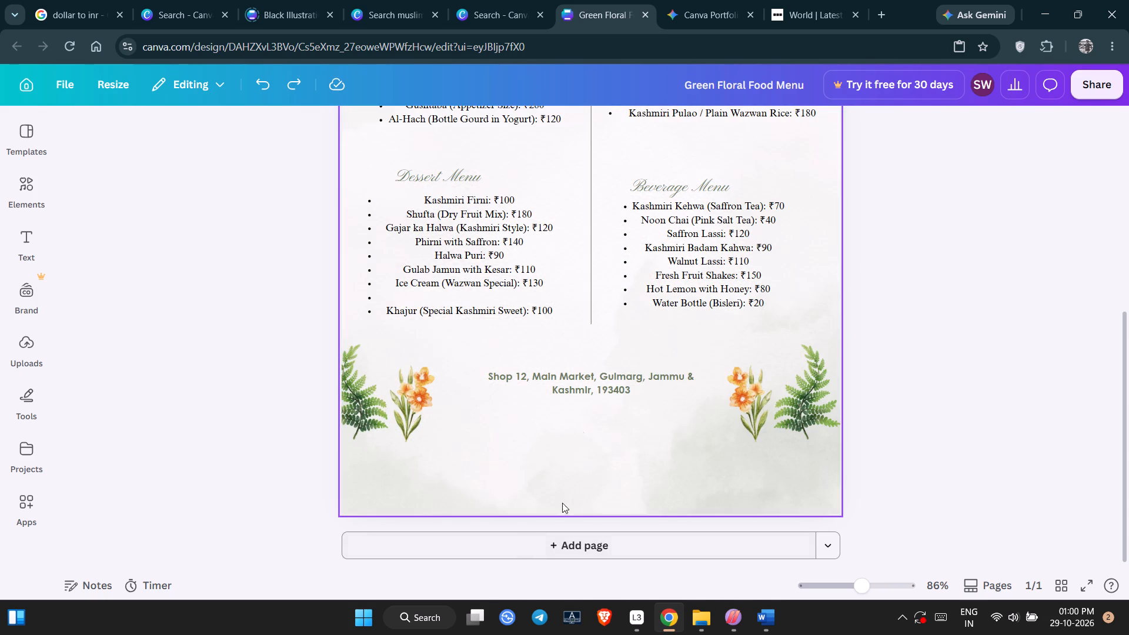
Pull the watercolour background image's bottom edge up to just below the ferns, keeping its full page width.
left_click(597, 509)
left_click_drag(594, 512, 608, 456)
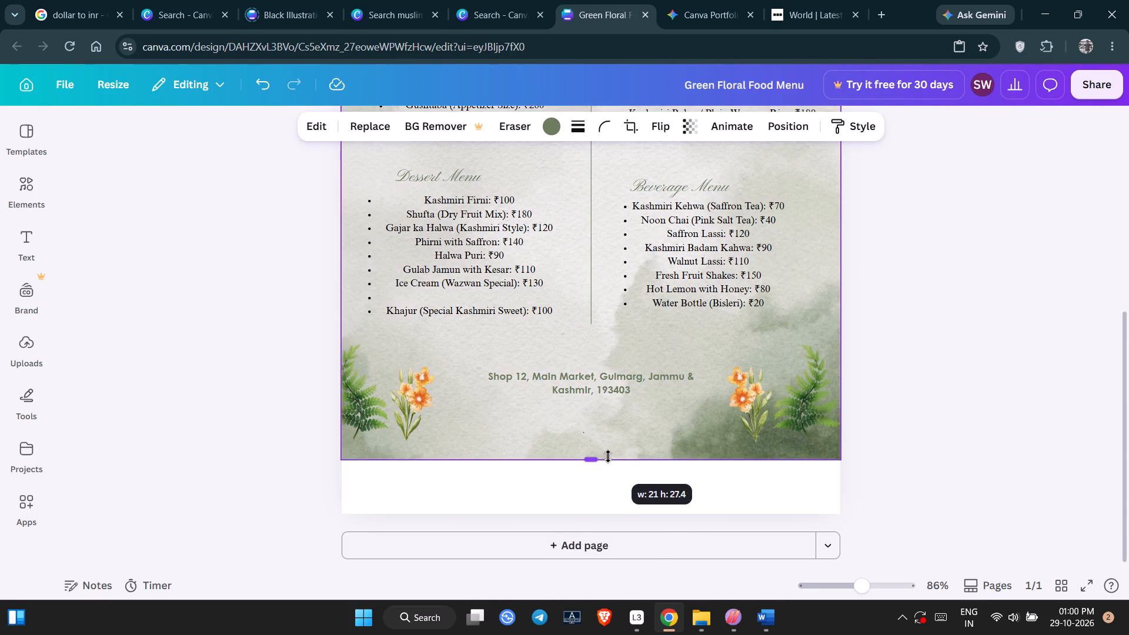
left_click_drag(608, 456, 610, 446)
left_click(925, 379)
Try the Horizon font on the Appetizer Menu heading, and settle on Arial MT Pro for it.
scroll(943, 413, "up", 1)
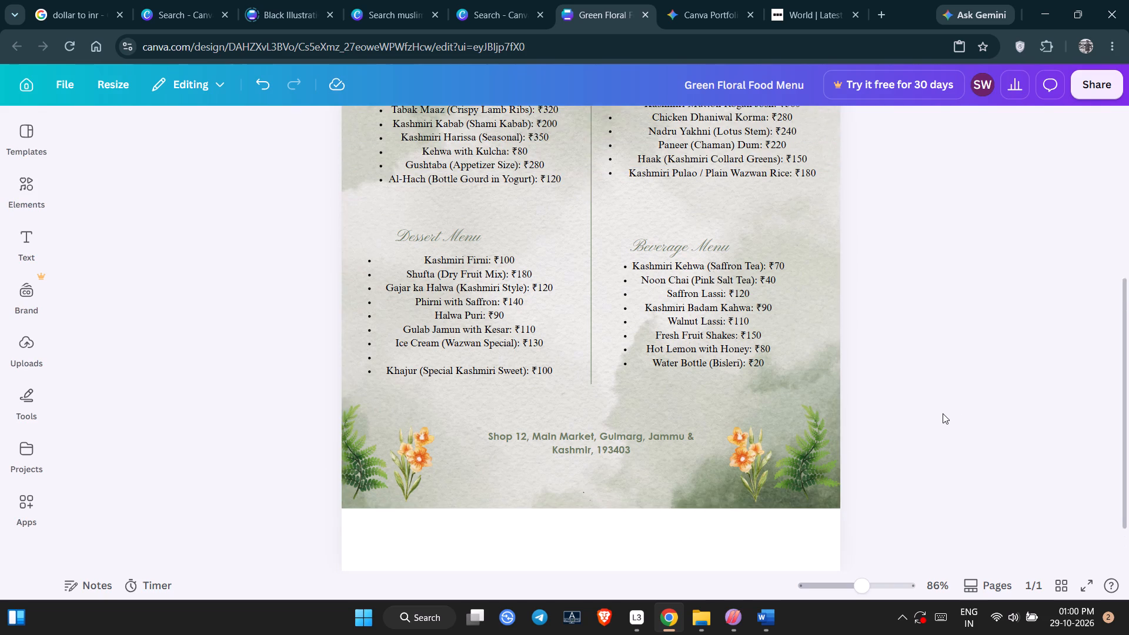
scroll(943, 413, "up", 2)
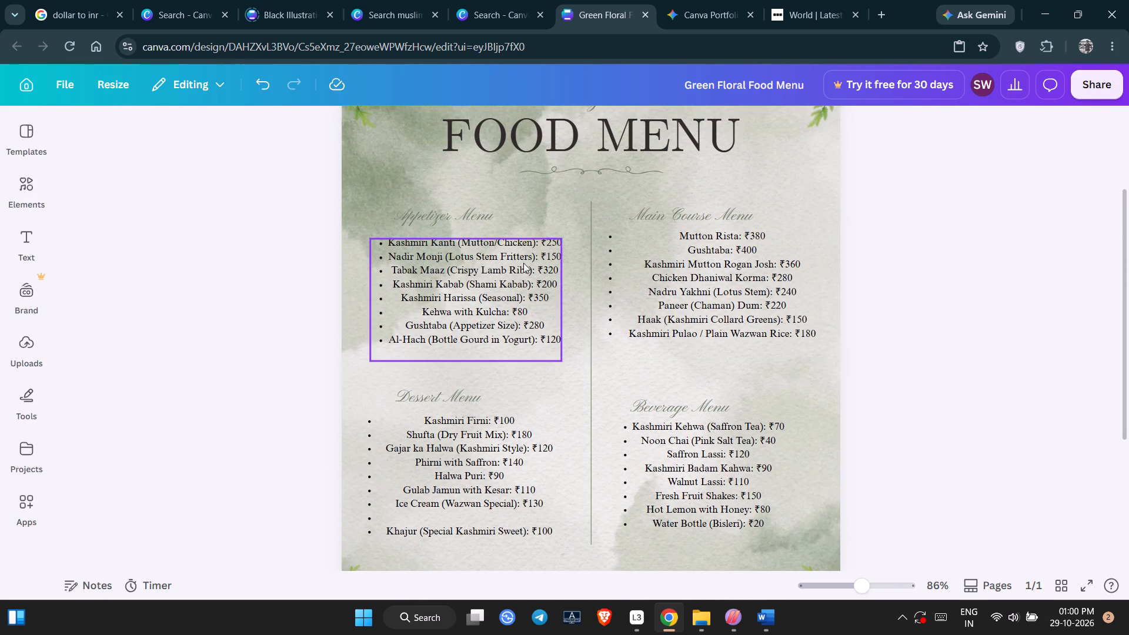
left_click(457, 220)
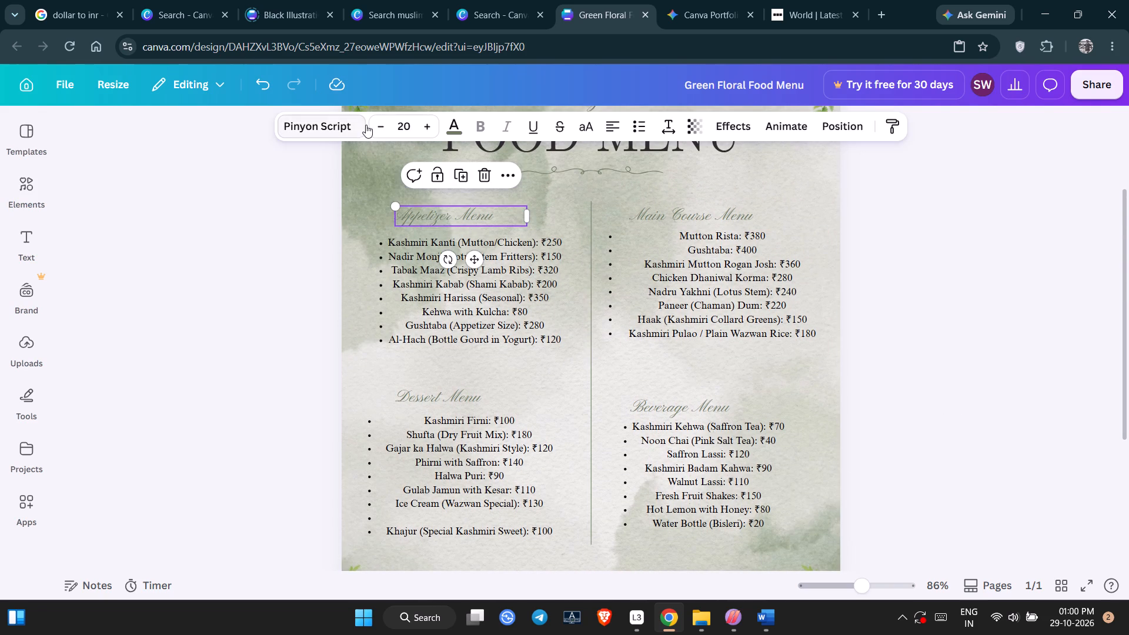
left_click(348, 128)
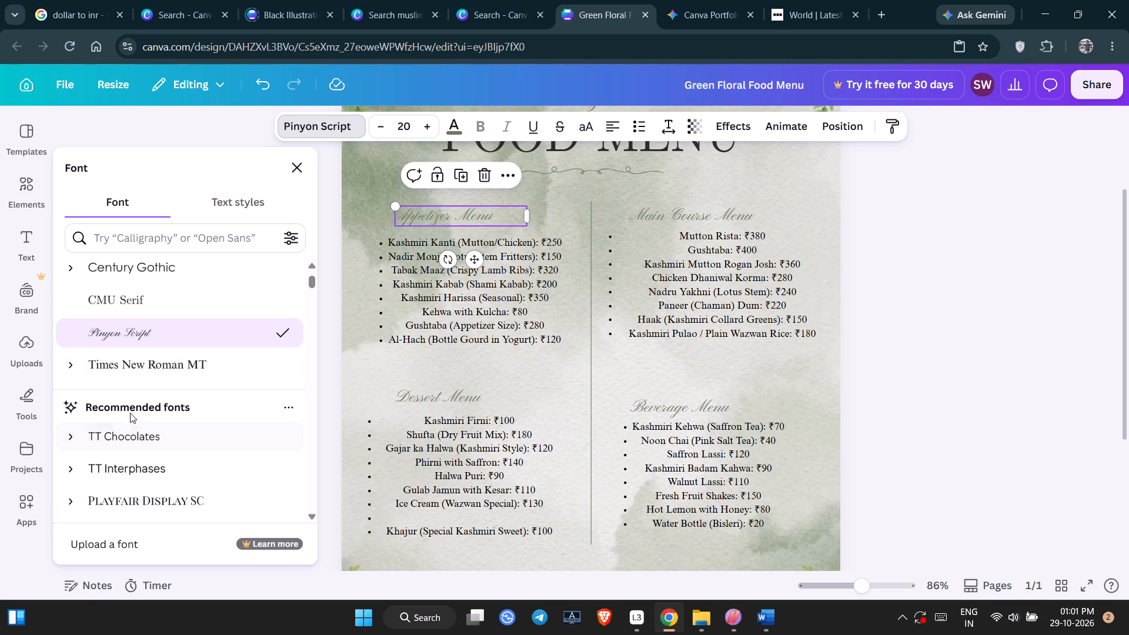
scroll(135, 372, "down", 1)
scroll(142, 294, "down", 3)
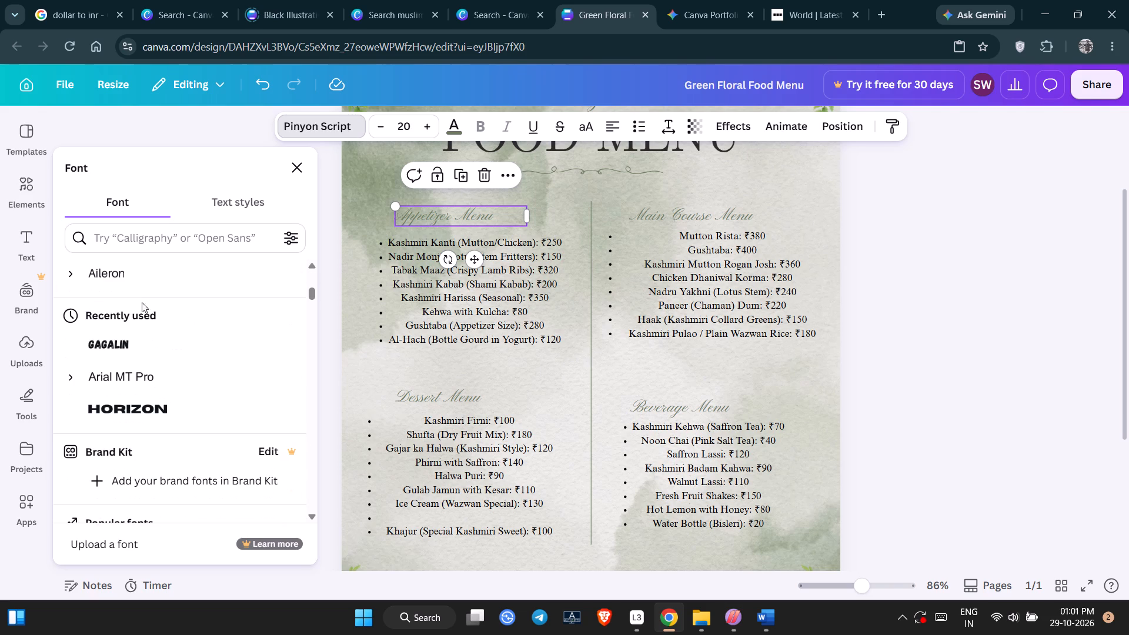
left_click(138, 410)
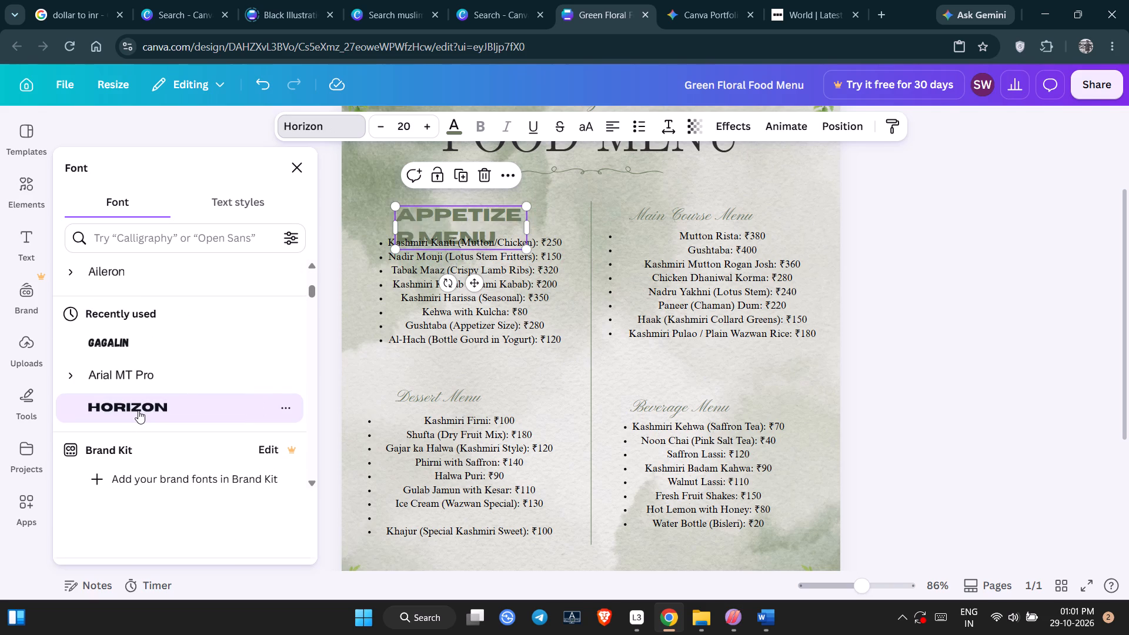
left_click(122, 377)
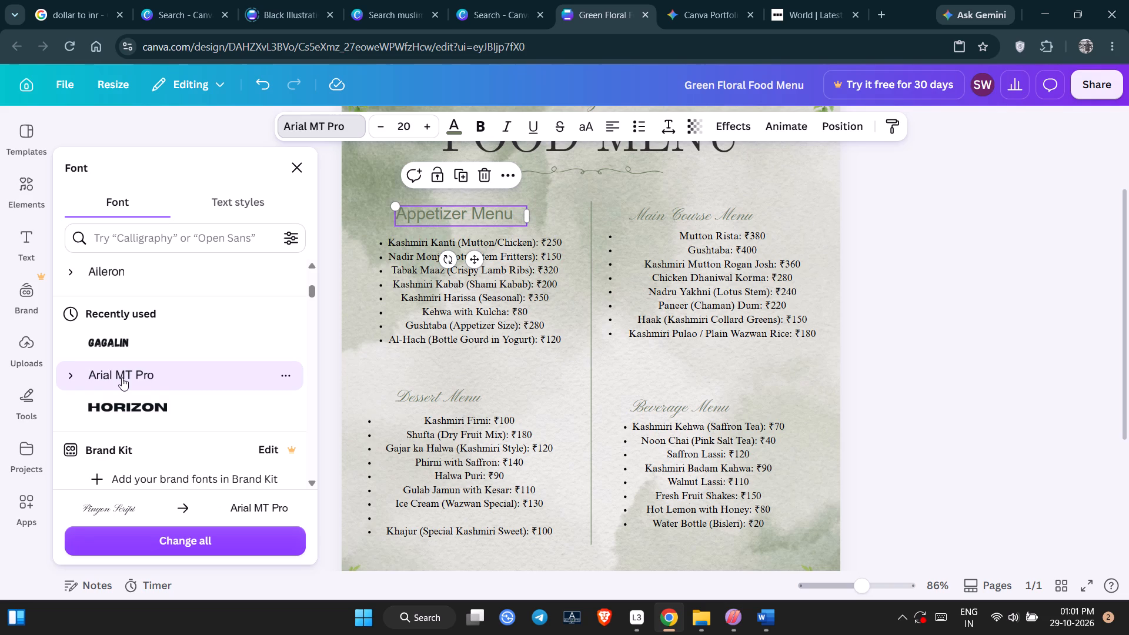
Try Arial MT Pro, Canva Sans, Montserrat, Open Sans, Poppins and DM Sans on the Main Course Menu heading, and settle on Anton.
left_click(653, 216)
left_click(103, 374)
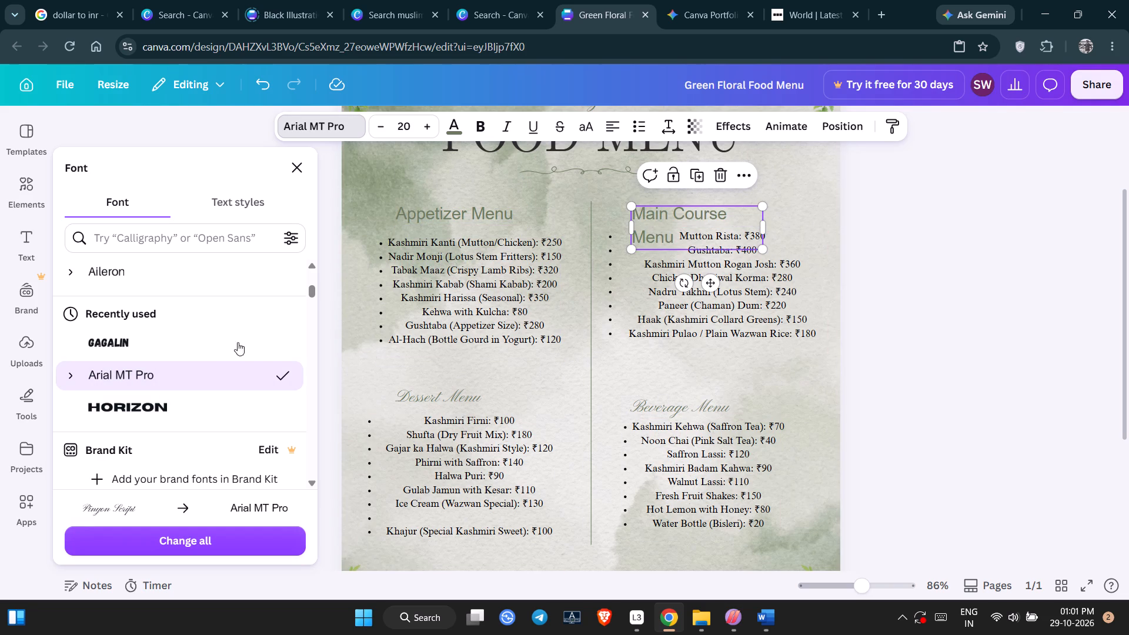
scroll(160, 363, "down", 3)
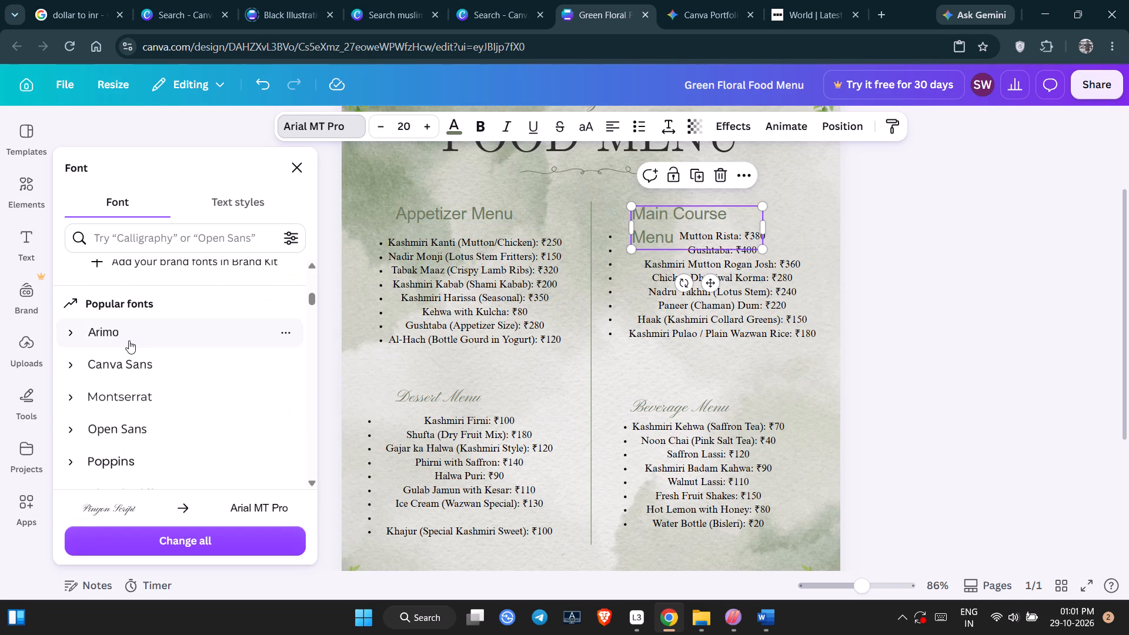
left_click(129, 340)
left_click(136, 373)
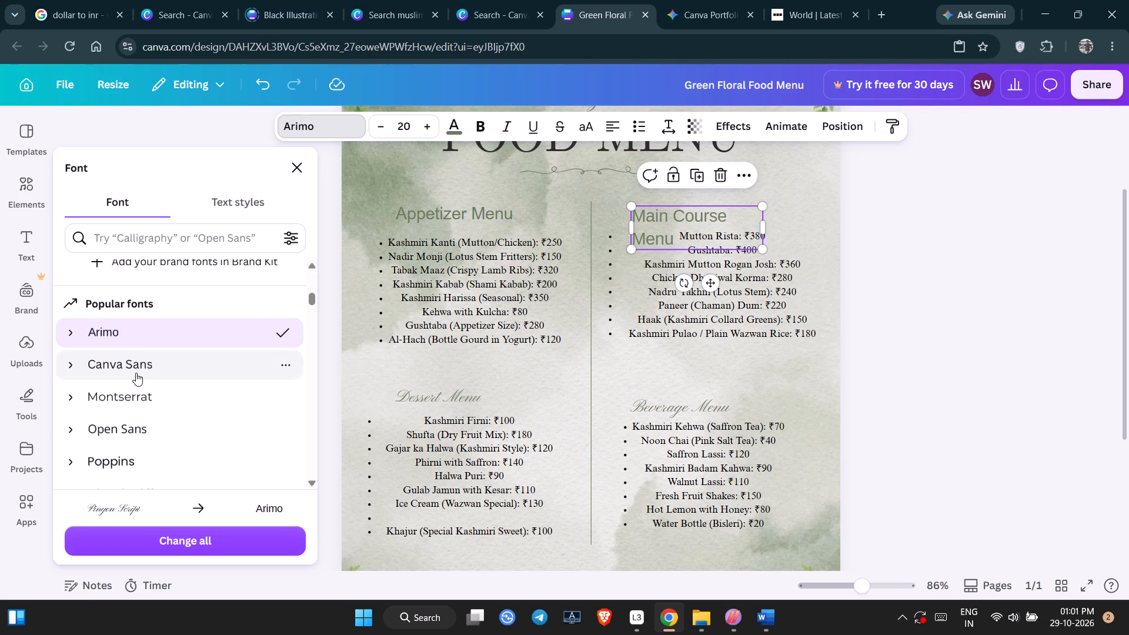
left_click(118, 399)
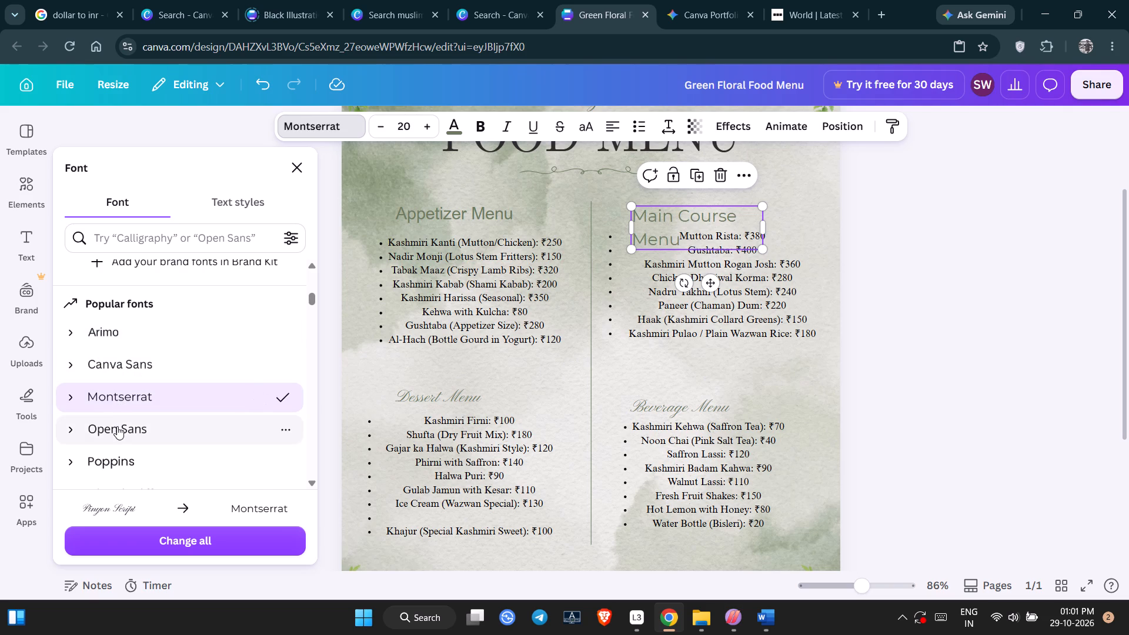
left_click(117, 426)
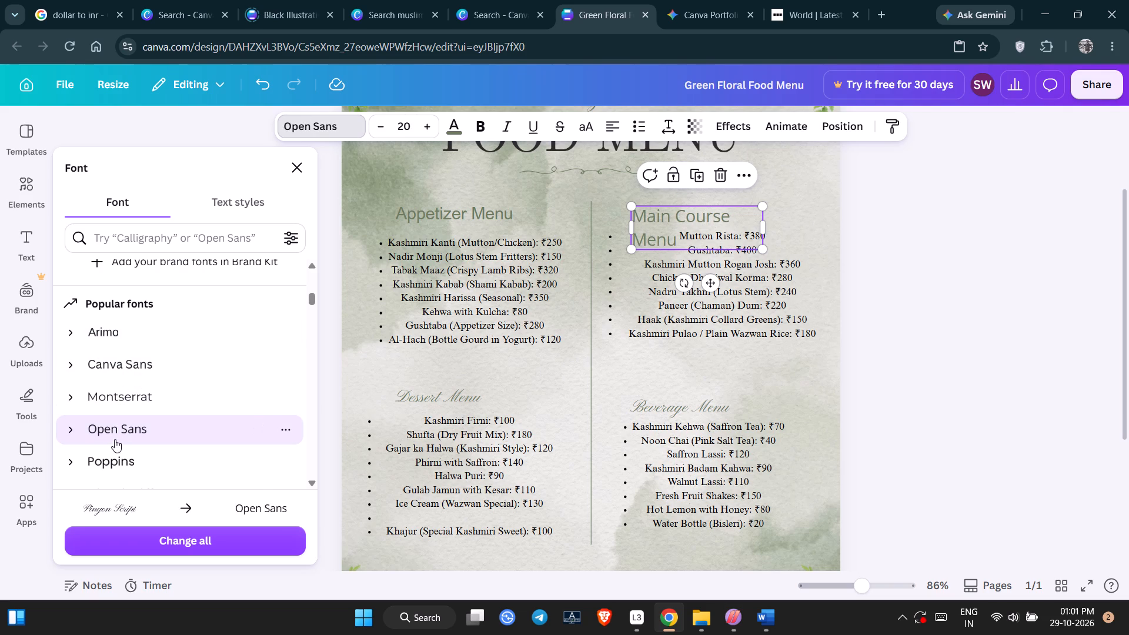
left_click(112, 457)
scroll(116, 378, "down", 1)
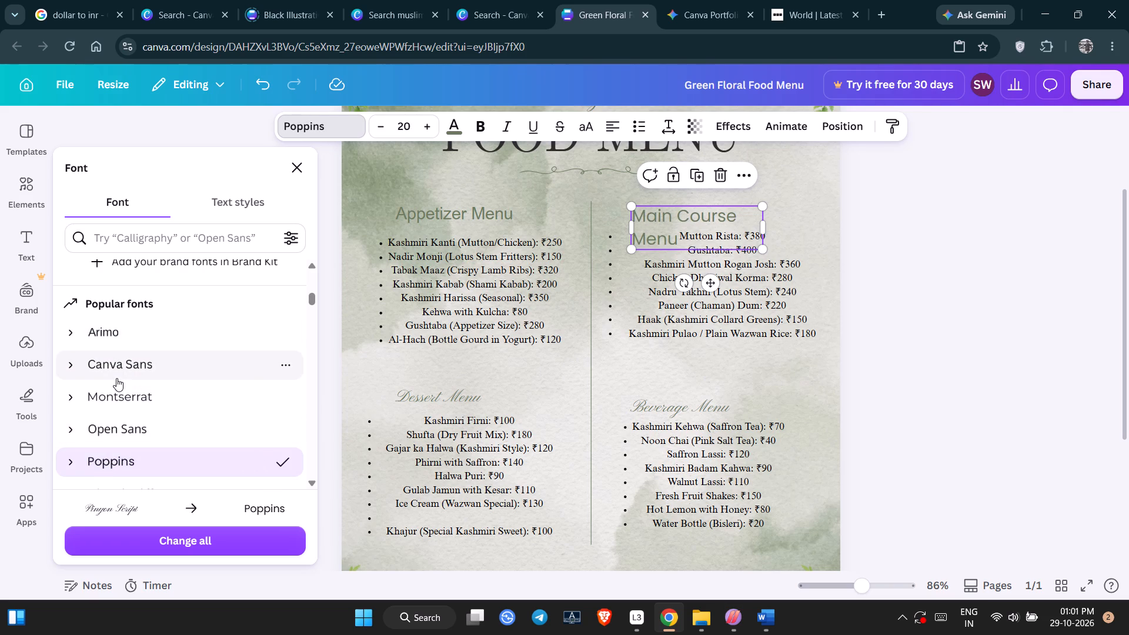
scroll(116, 378, "down", 2)
left_click(116, 363)
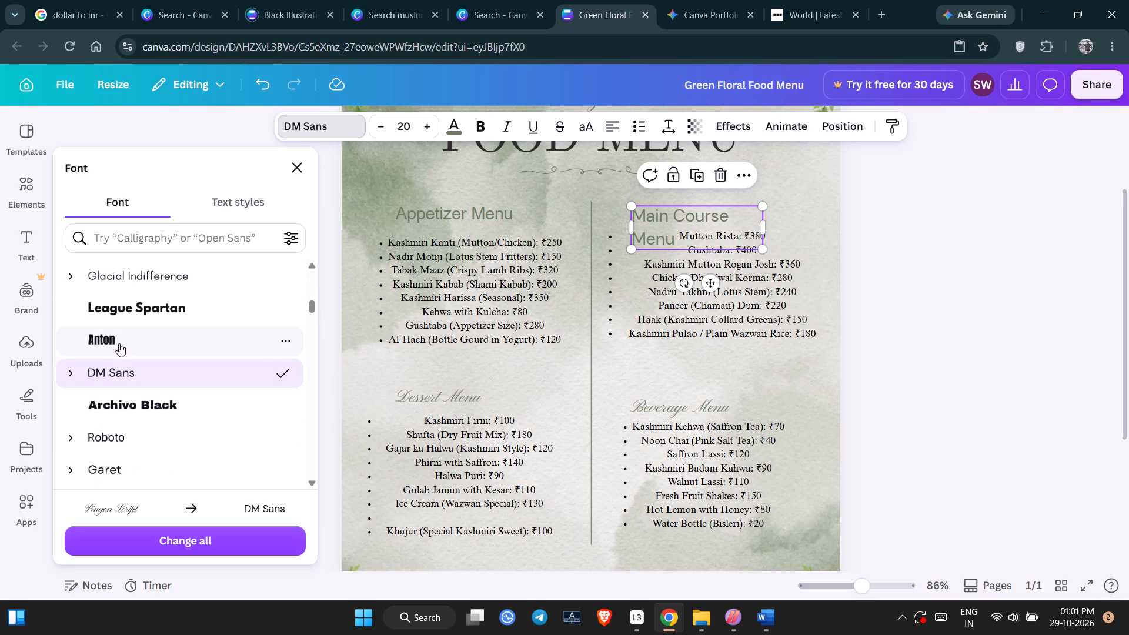
left_click(119, 342)
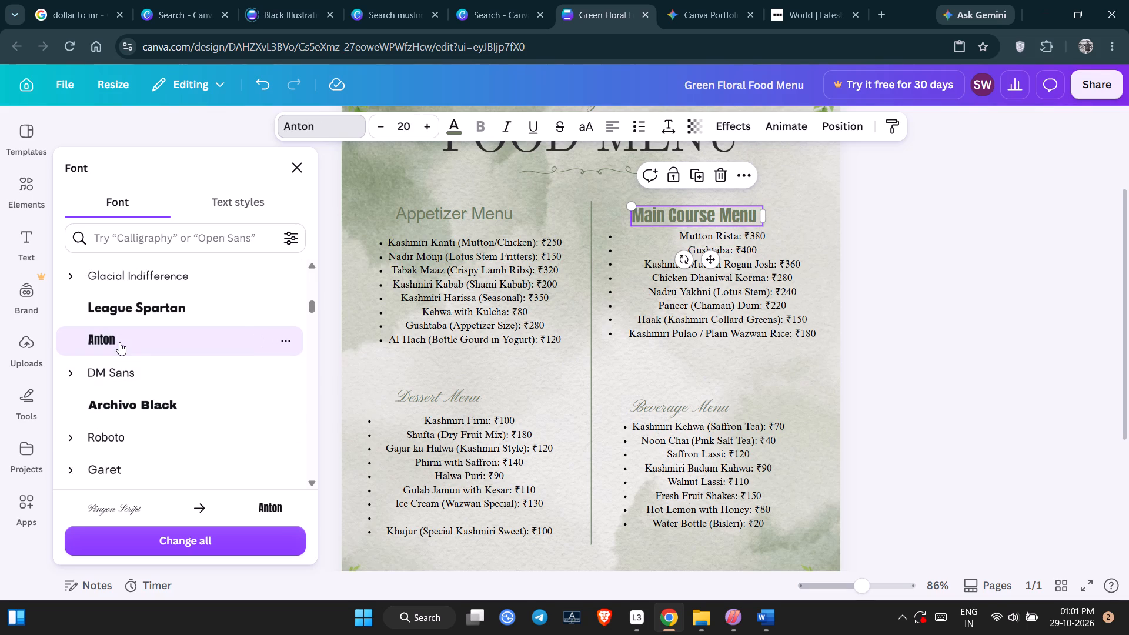
Change the Appetizer Menu, Dessert Menu and Beverage Menu headings to the Anton font.
left_click(435, 218)
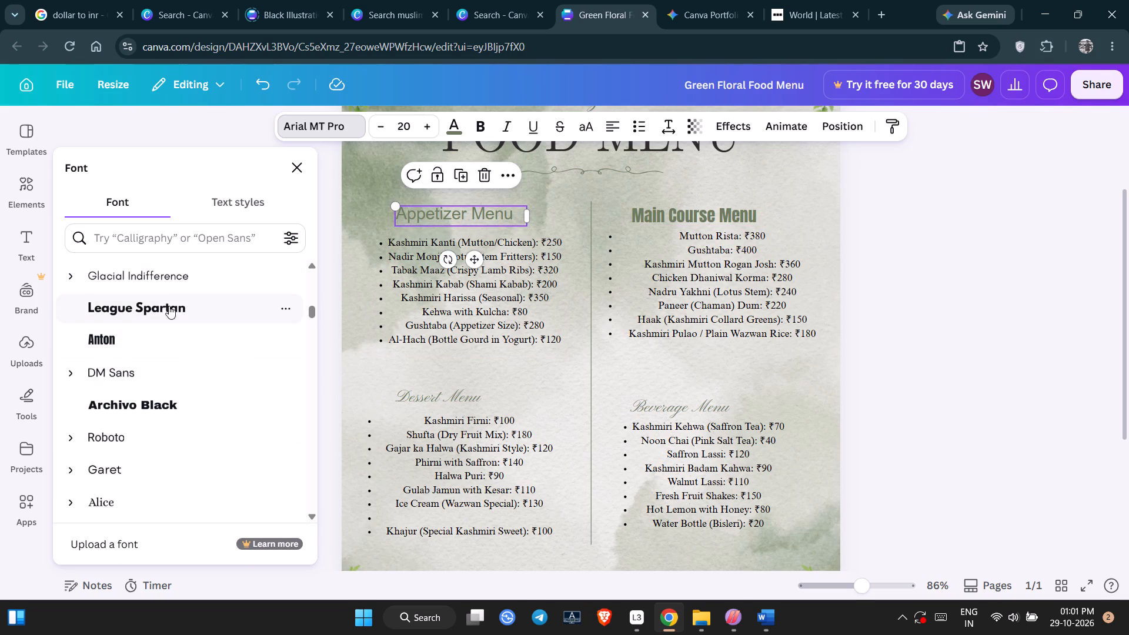
left_click(141, 327)
left_click(475, 398)
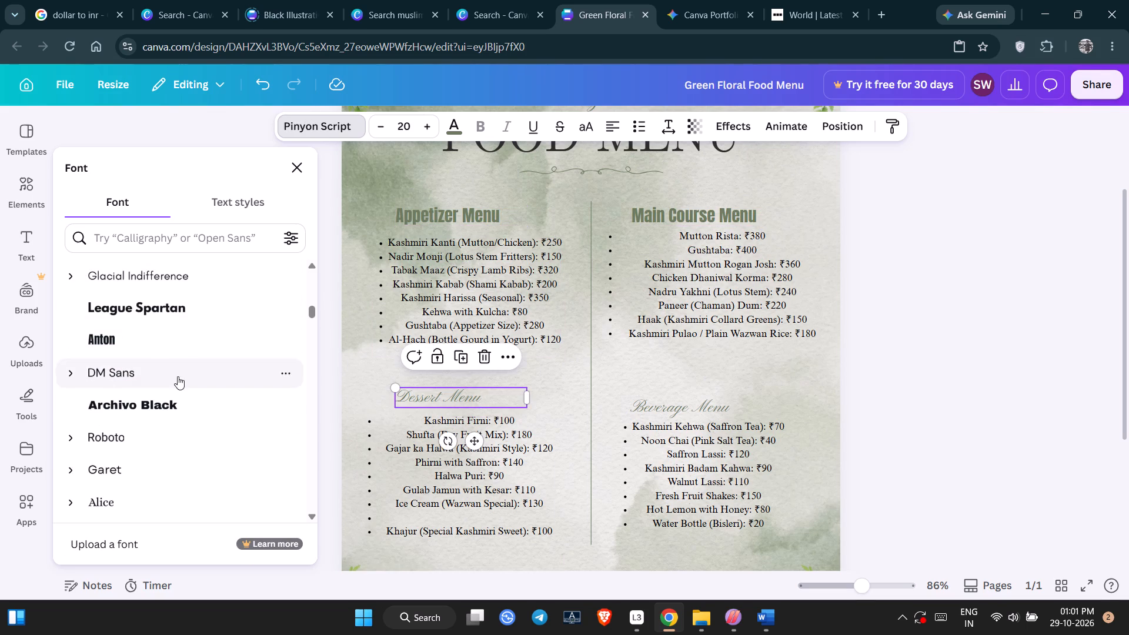
left_click(156, 340)
left_click(668, 412)
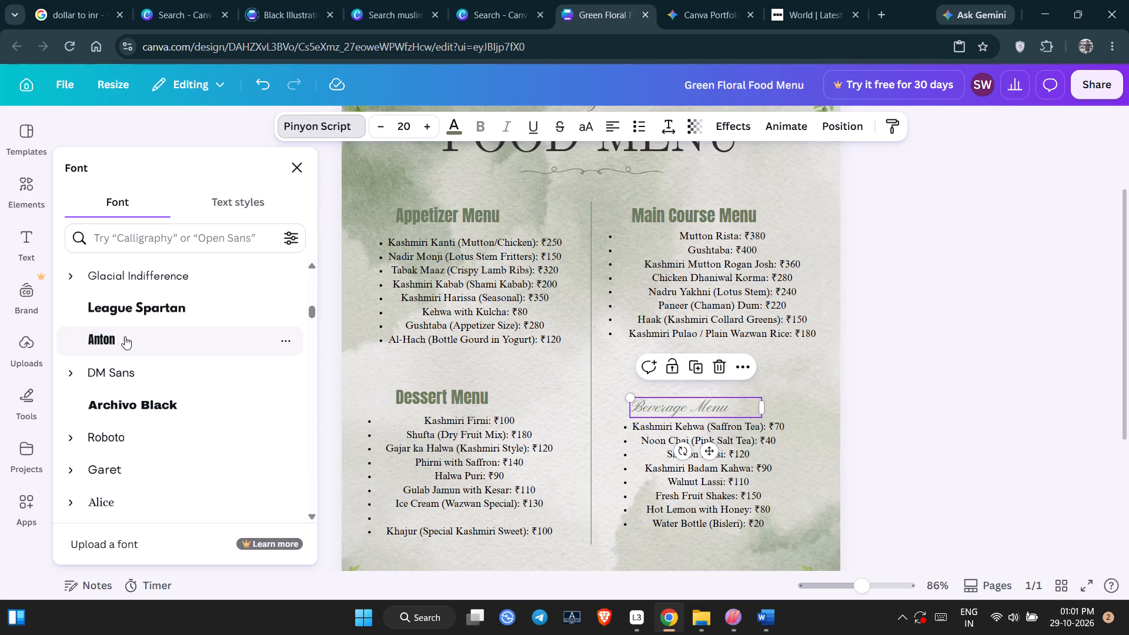
left_click(125, 336)
left_click(947, 348)
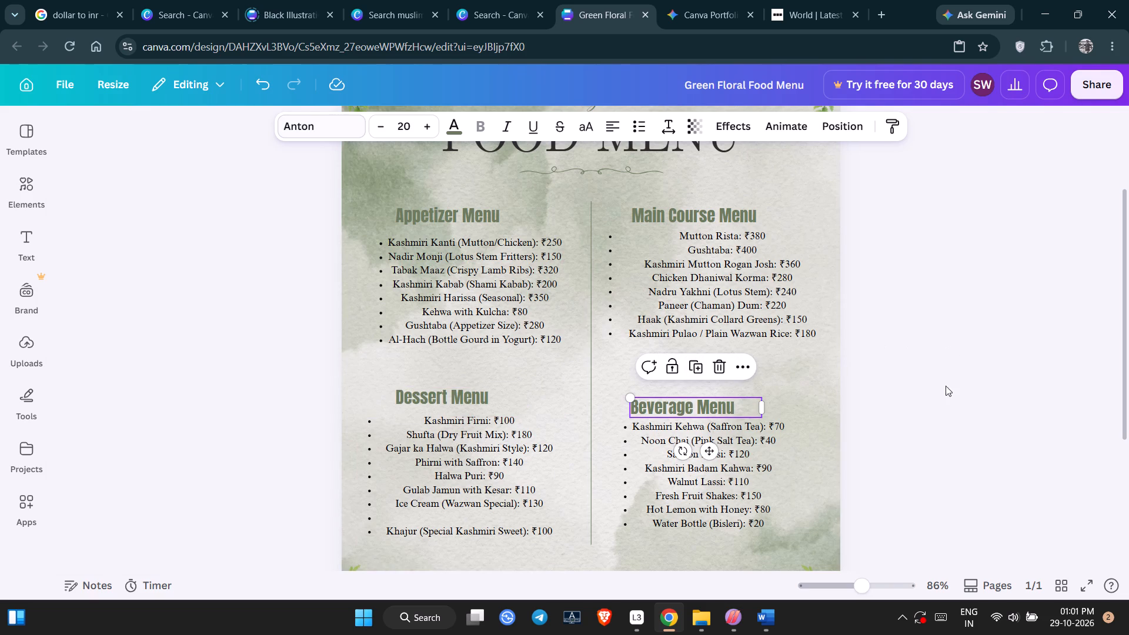
left_click(923, 395)
Download the menu as a PDF with the Digital preset, saving Green Floral Food Menu.pdf to the Downloads folder through Free Download Manager.
scroll(817, 360, "up", 2)
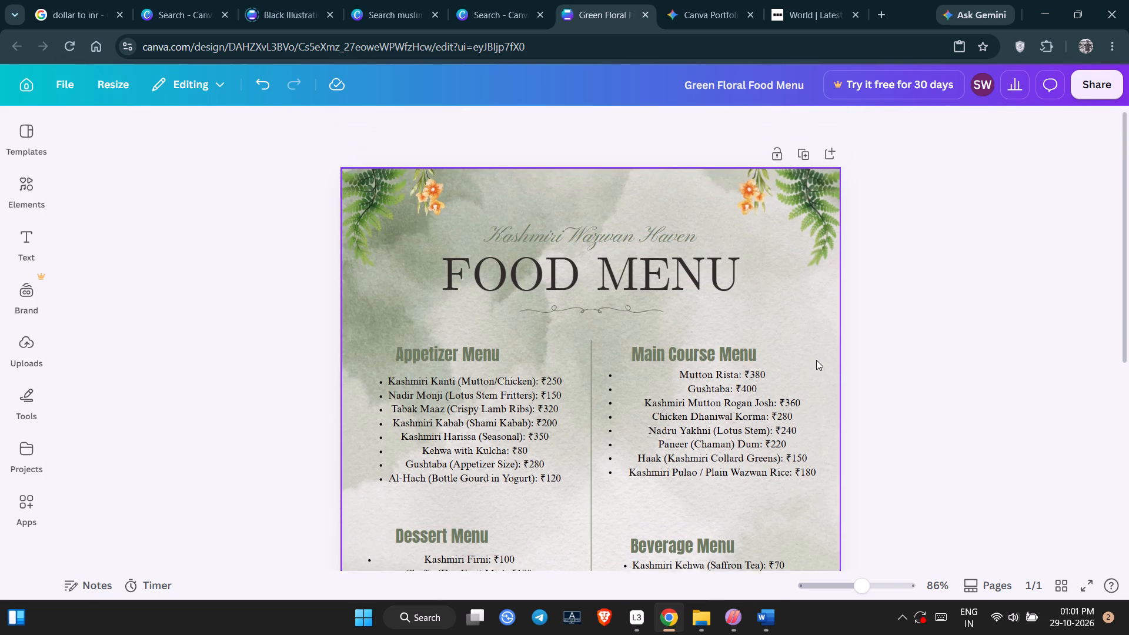
scroll(653, 286, "down", 3)
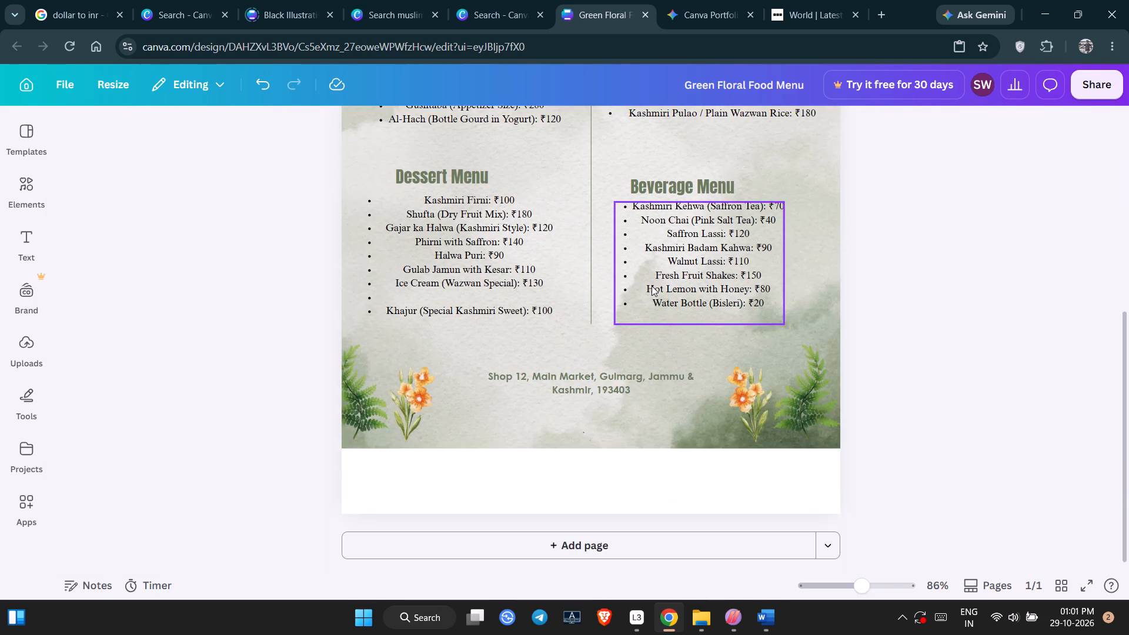
scroll(652, 286, "up", 2)
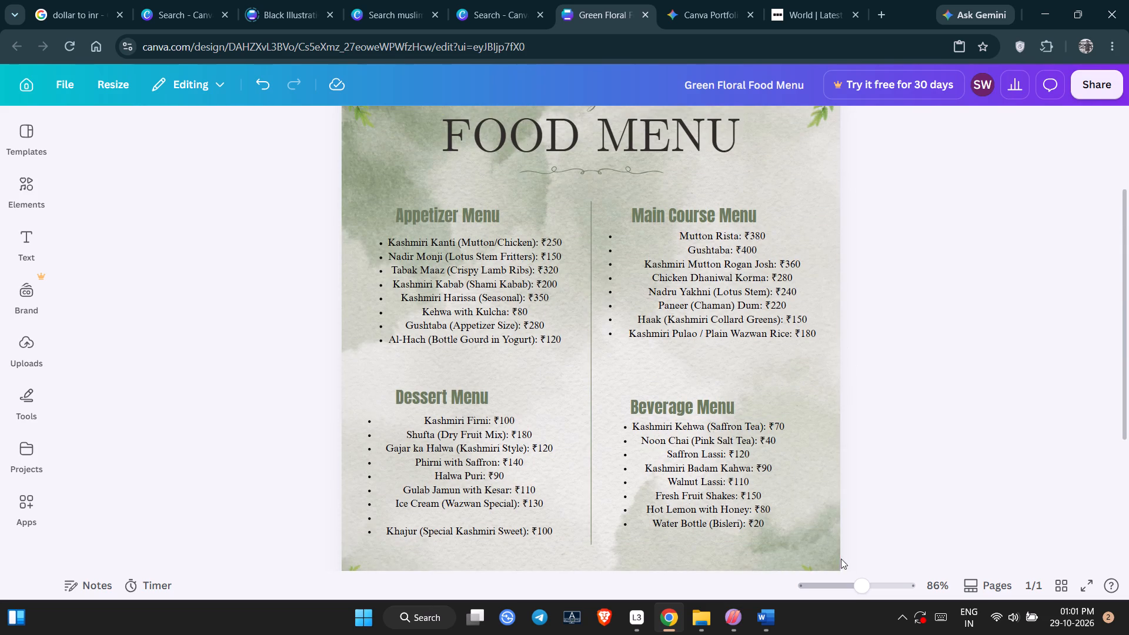
left_click_drag(861, 584, 860, 584)
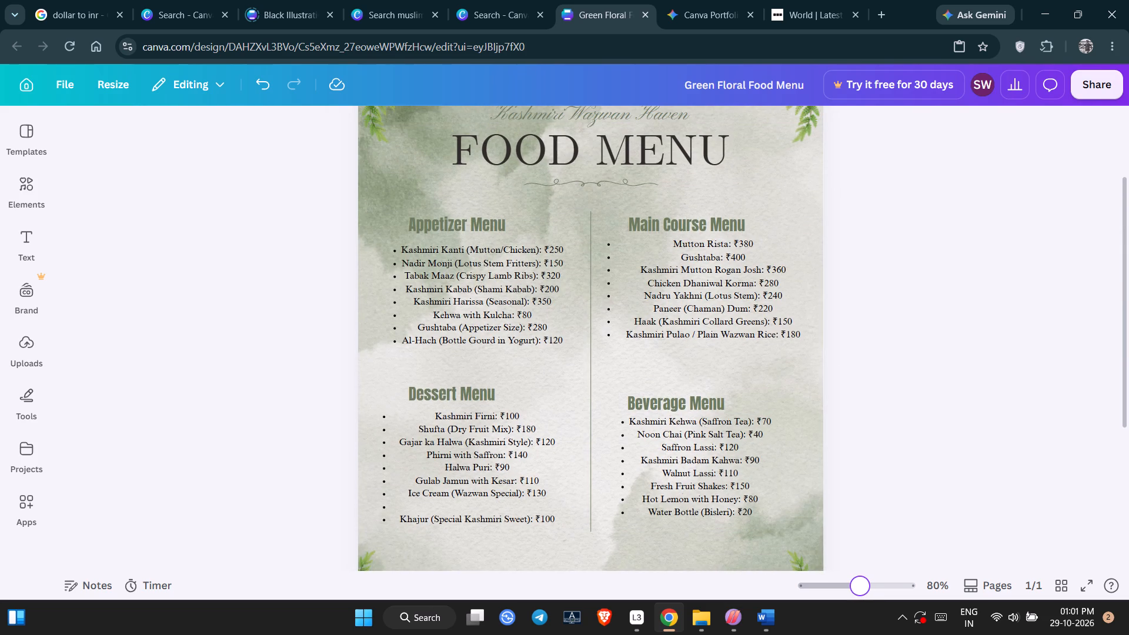
left_click_drag(860, 584, 854, 585)
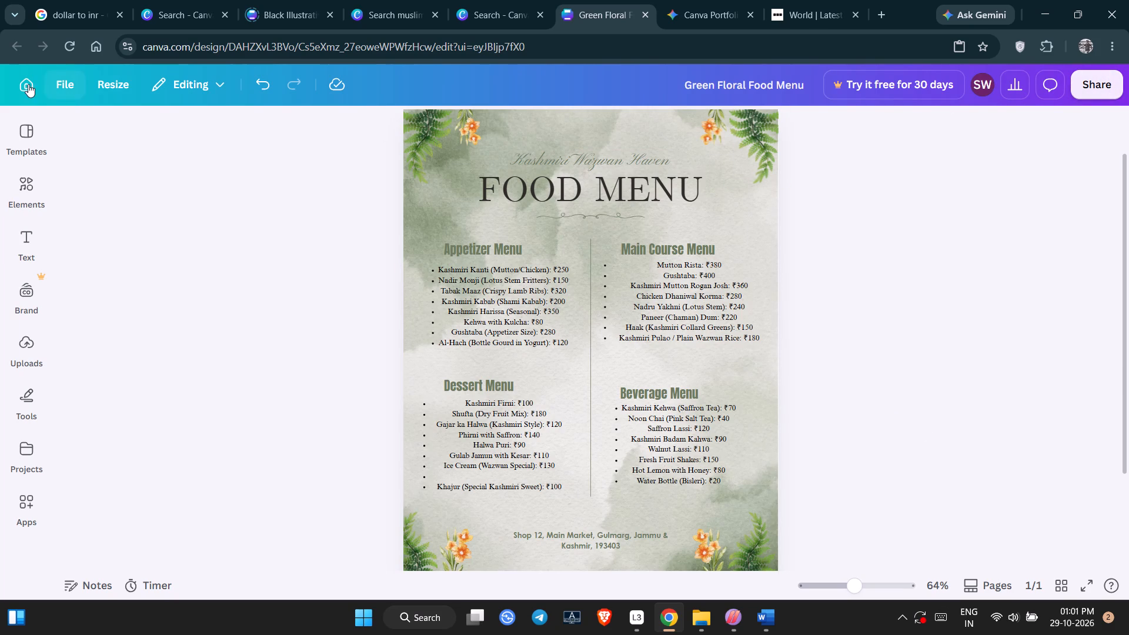
left_click(61, 86)
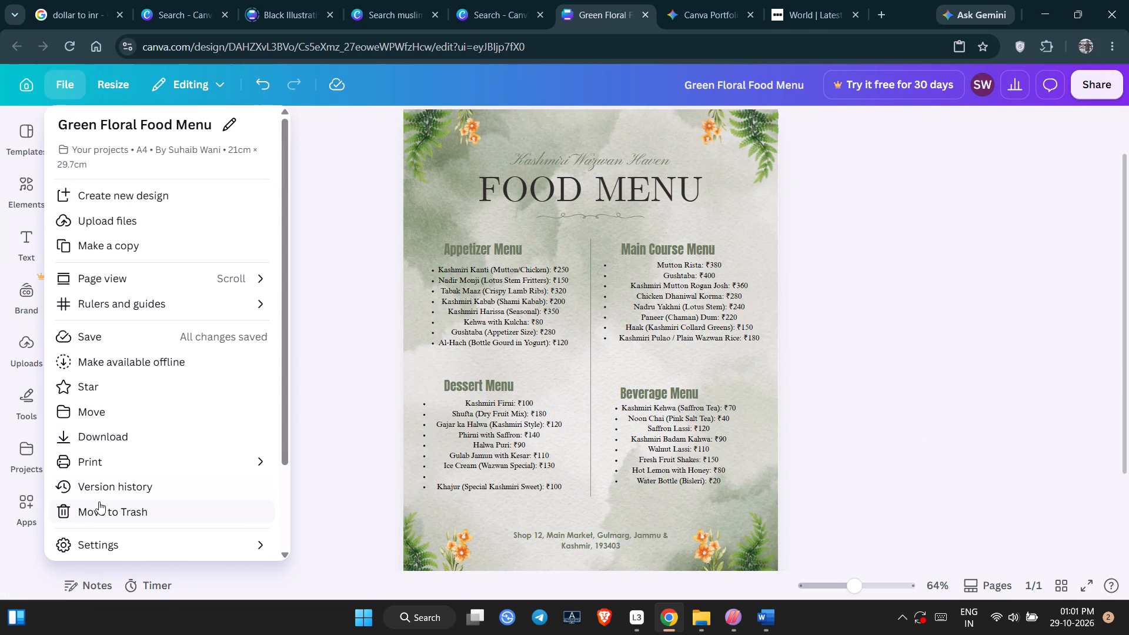
left_click(104, 435)
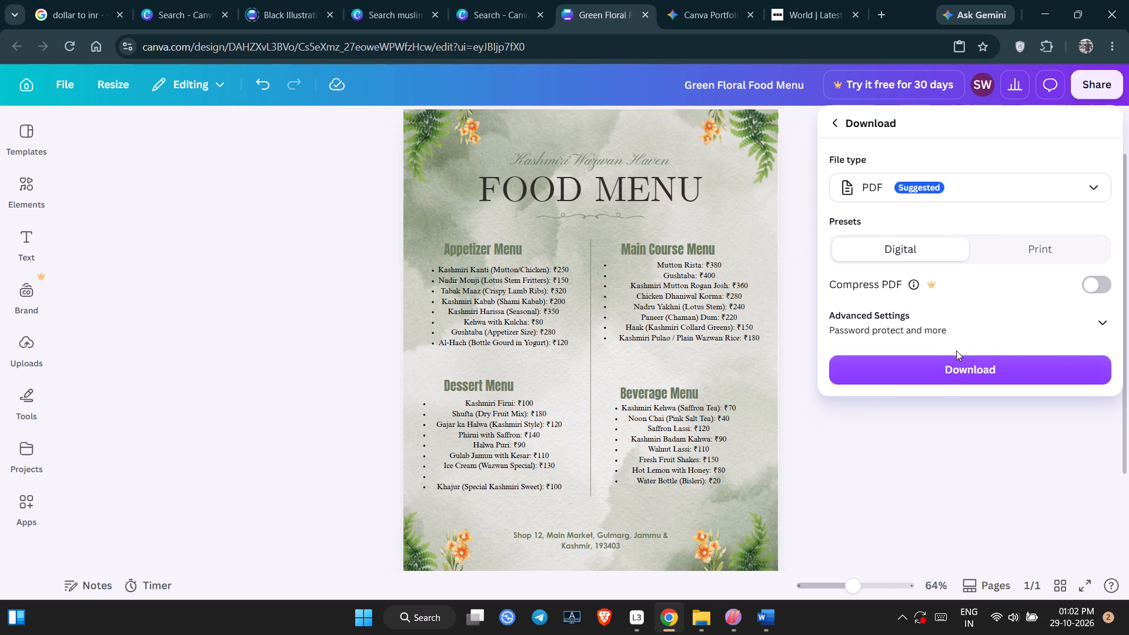
left_click(950, 365)
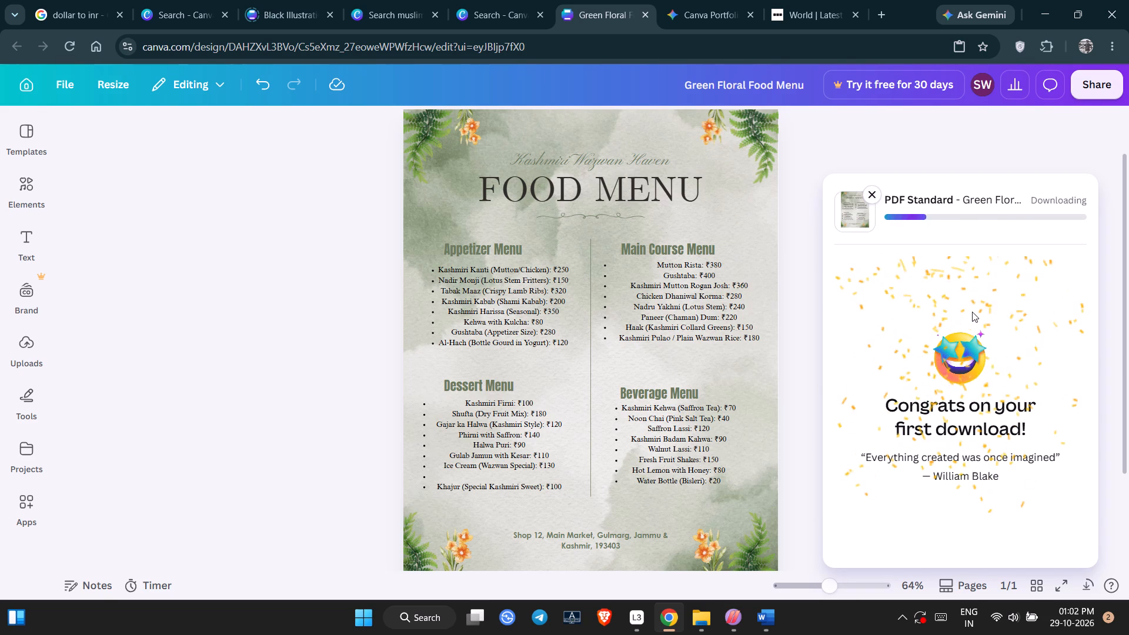
left_click(871, 193)
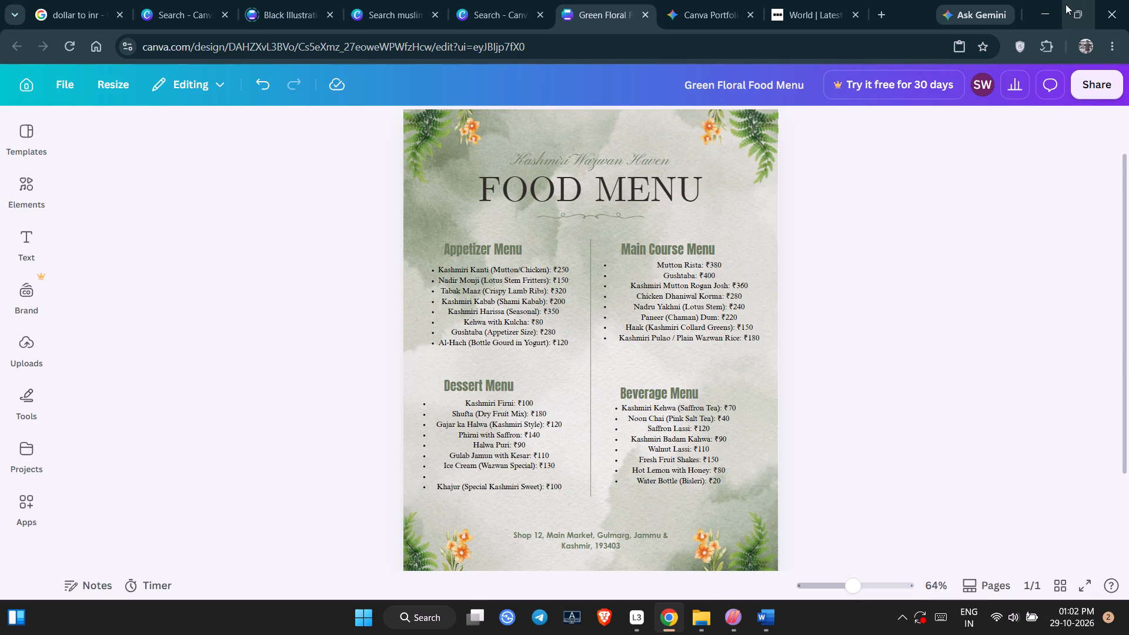
left_click(1046, 9)
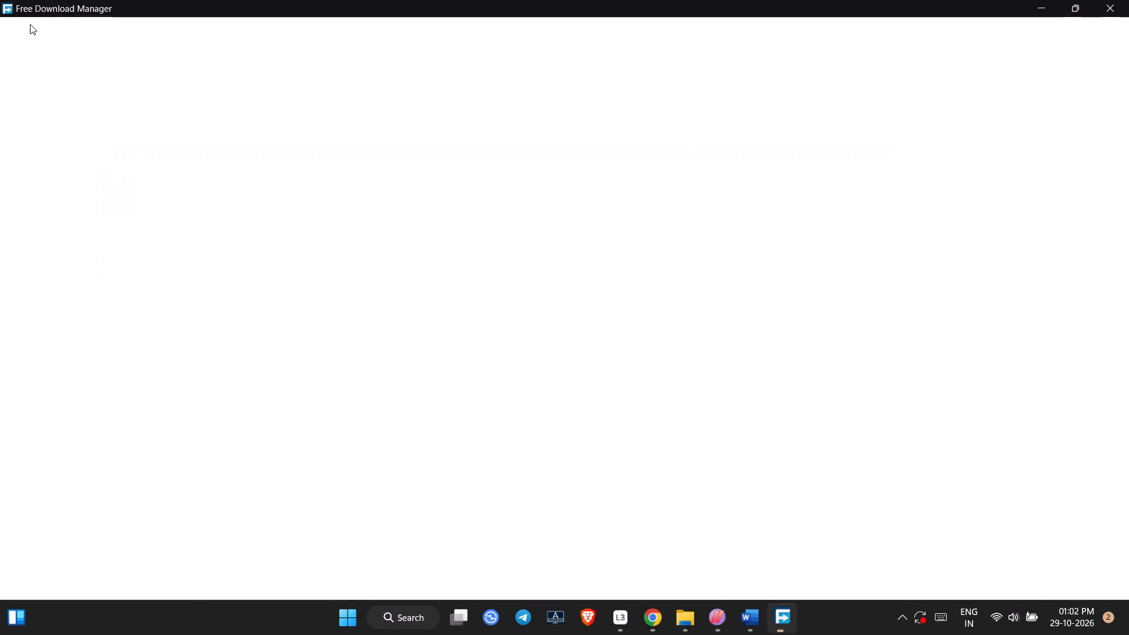
left_click(794, 383)
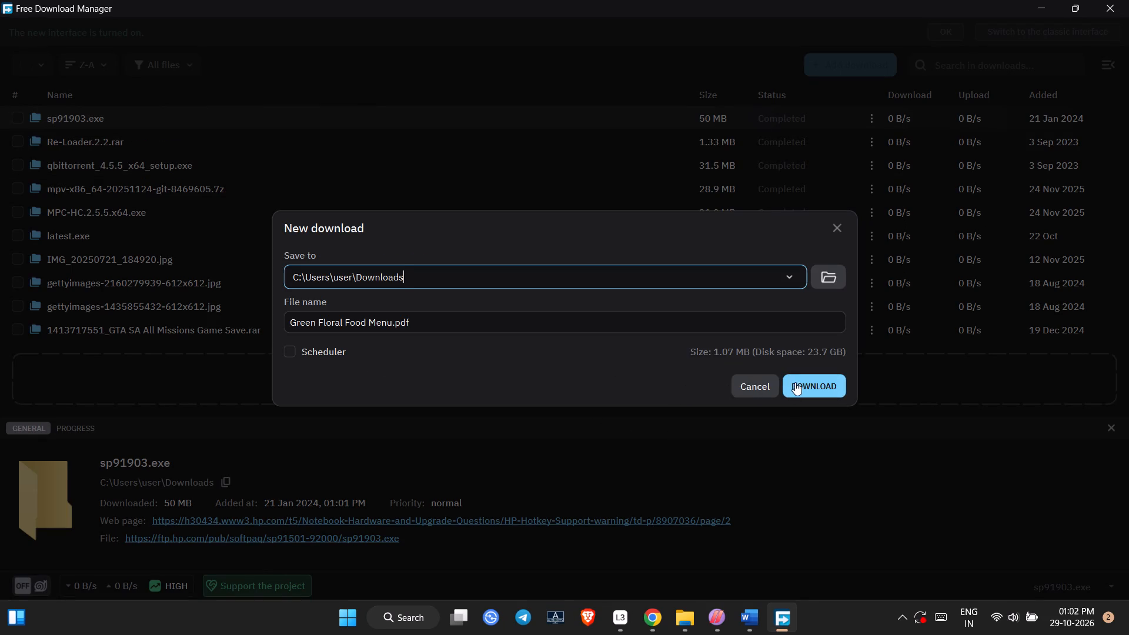
left_click(1040, 3)
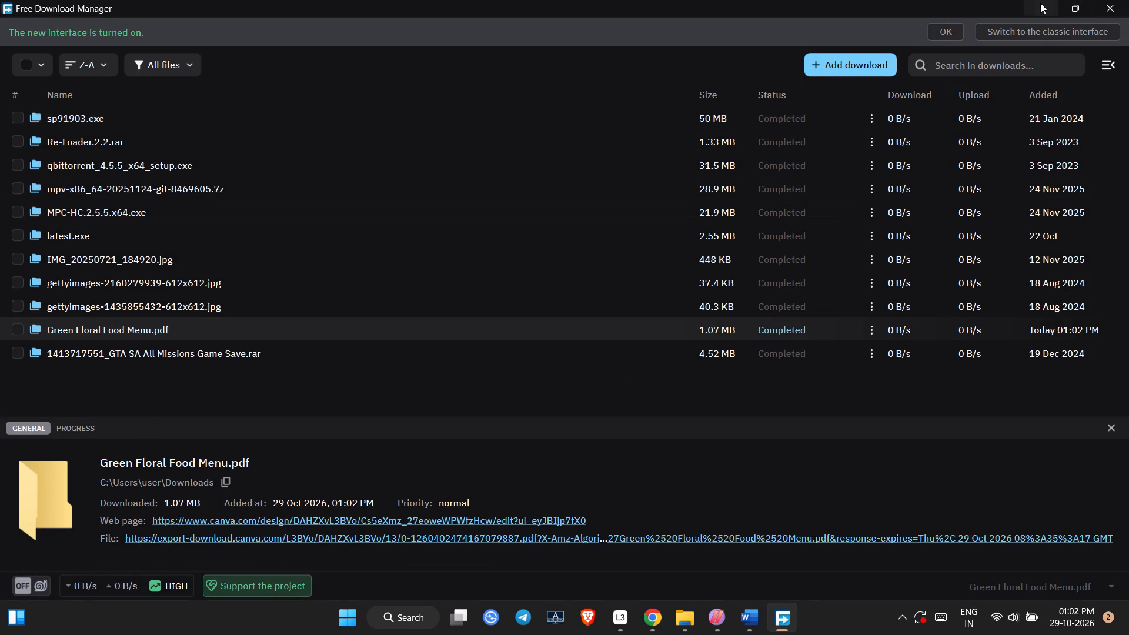
Open the Green Floral Food Menu PDF from the Downloads folder in SumatraPDF, examine the exported page layout, and close the document.
double_click(34, 6)
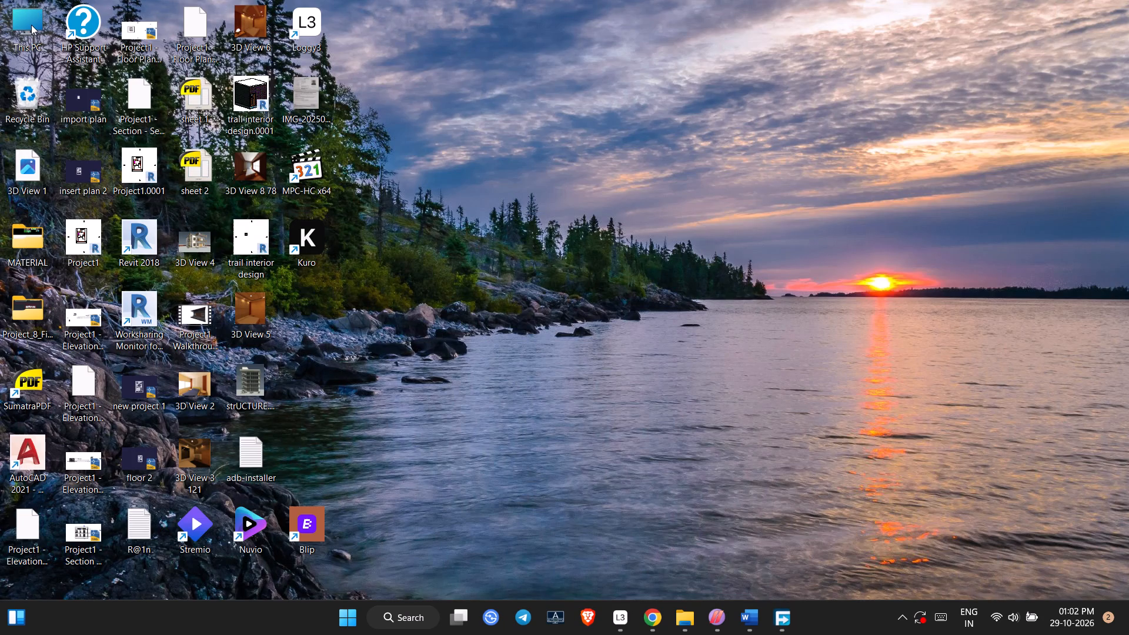
left_click(31, 25)
left_click(31, 25)
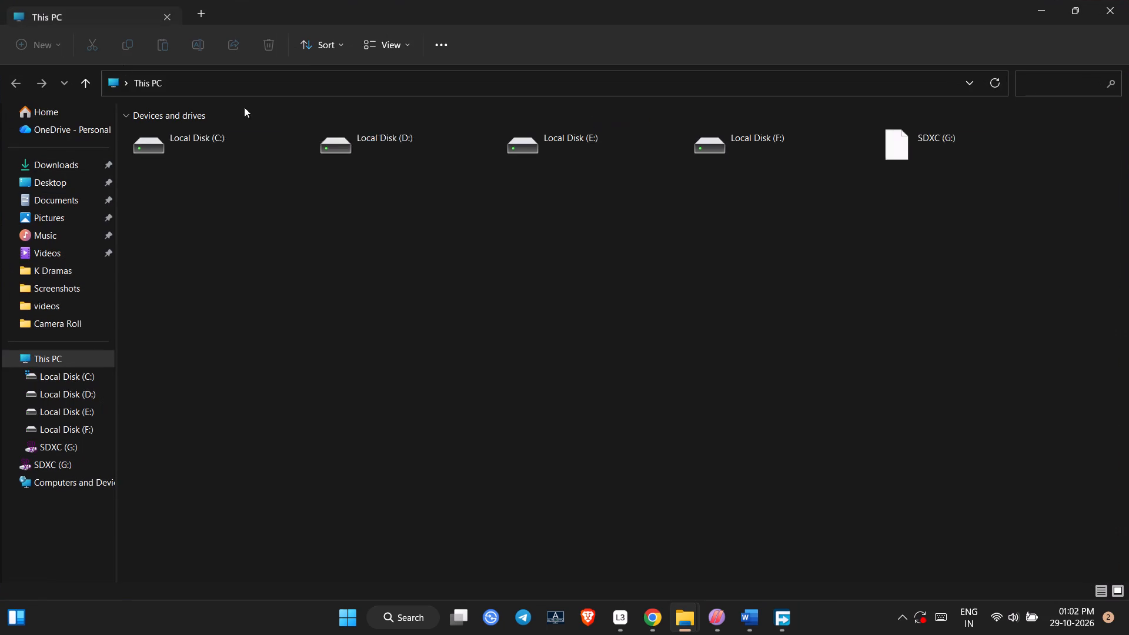
left_click(75, 166)
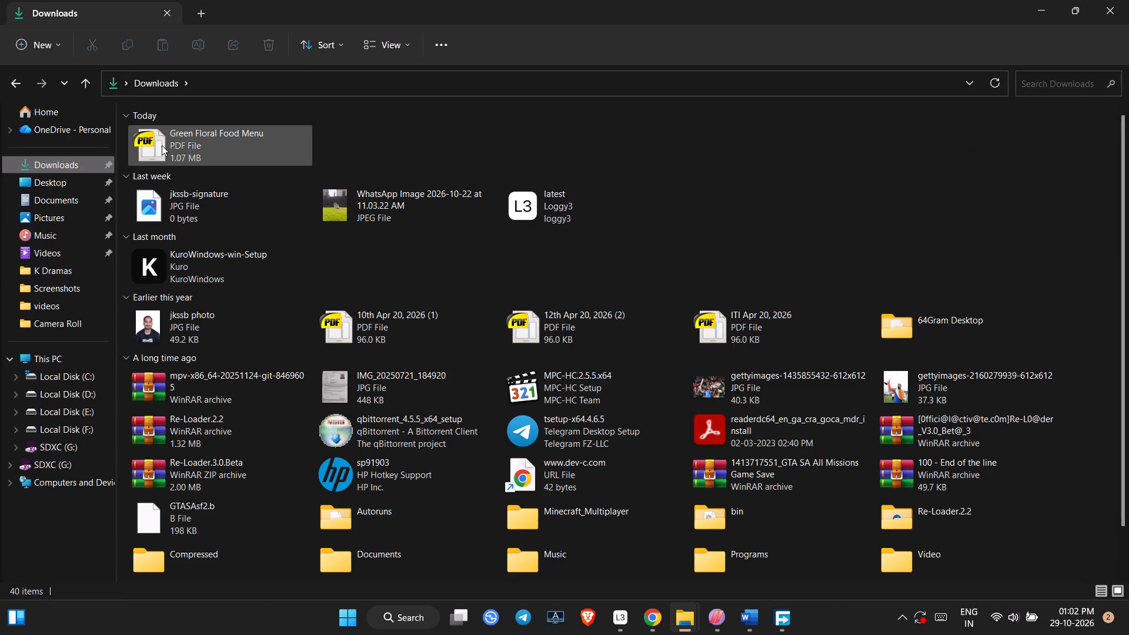
right_click(162, 145)
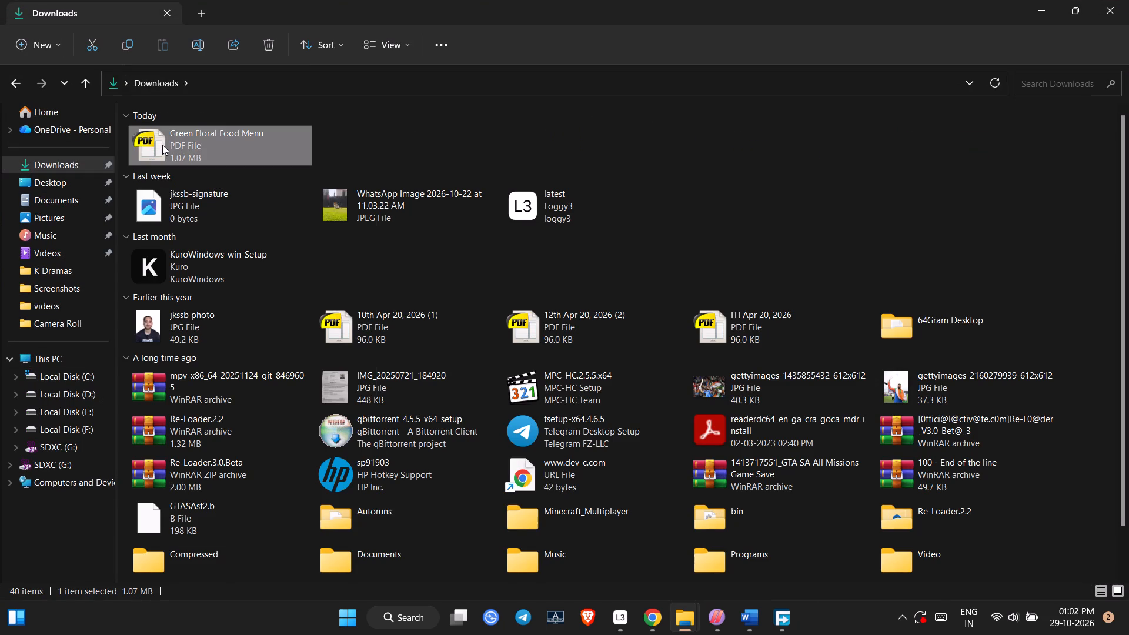
left_click(203, 188)
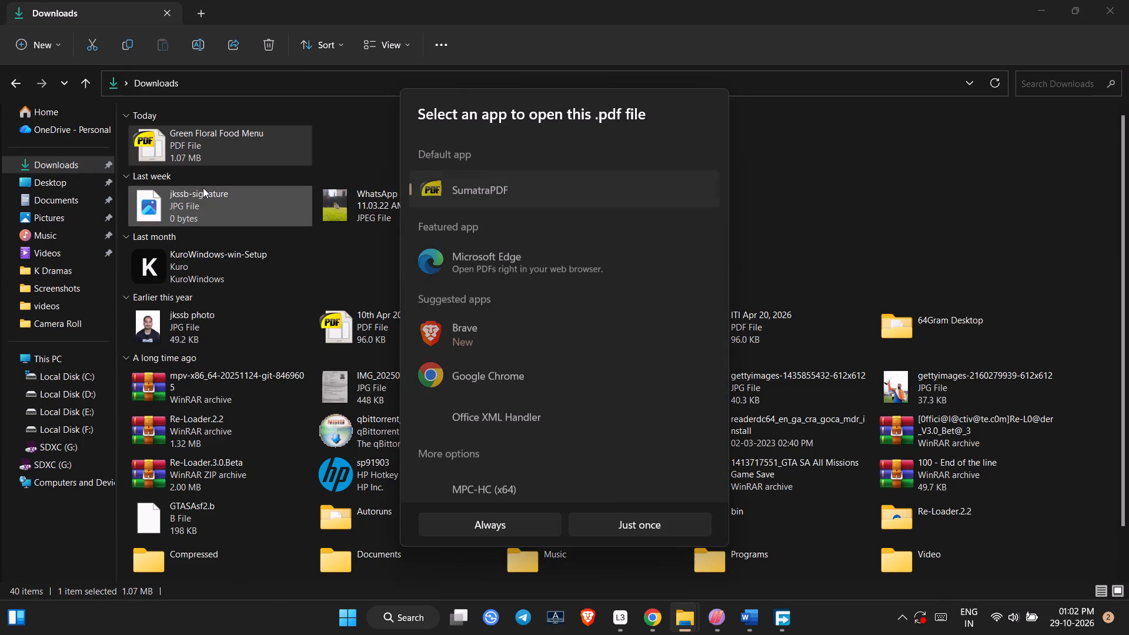
left_click(629, 526)
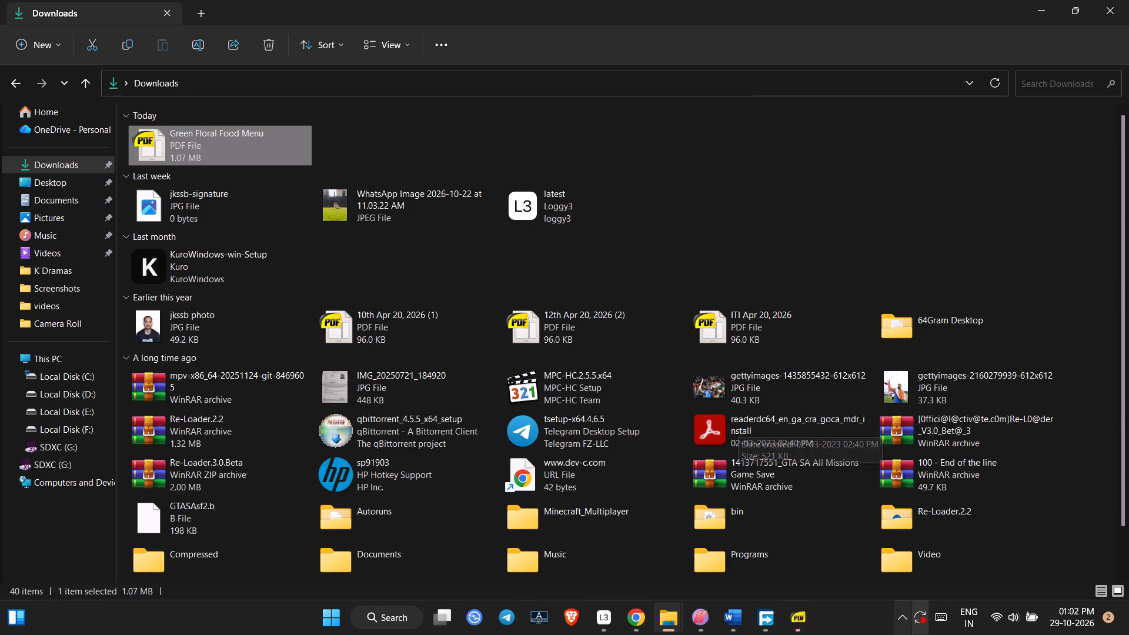
left_click(790, 618)
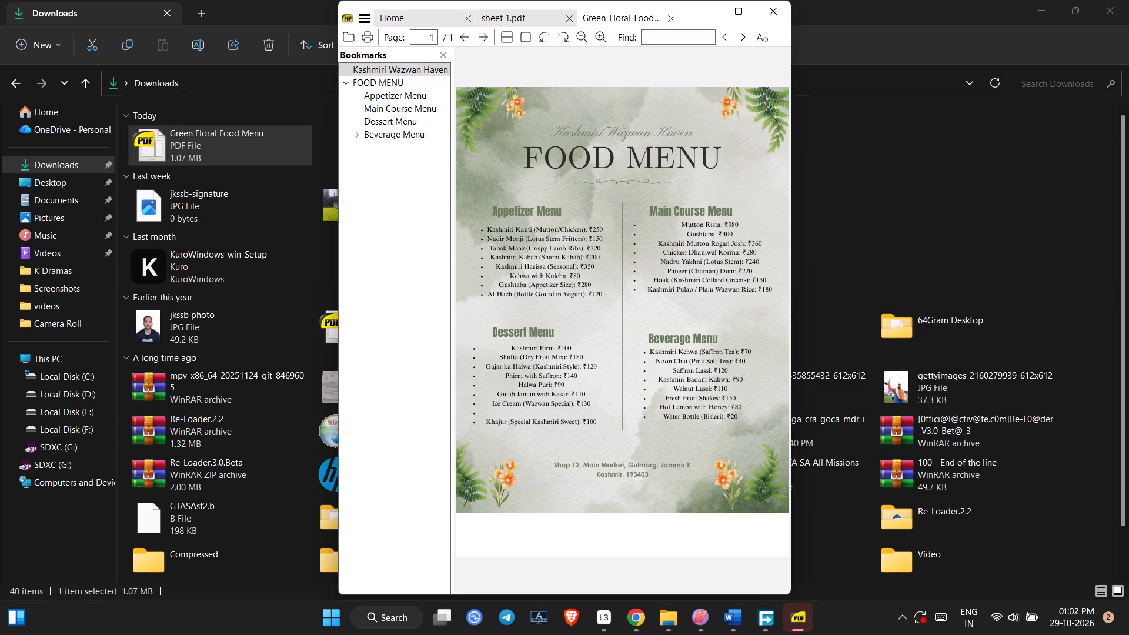
scroll(535, 277, "up", 3)
scroll(590, 290, "down", 3)
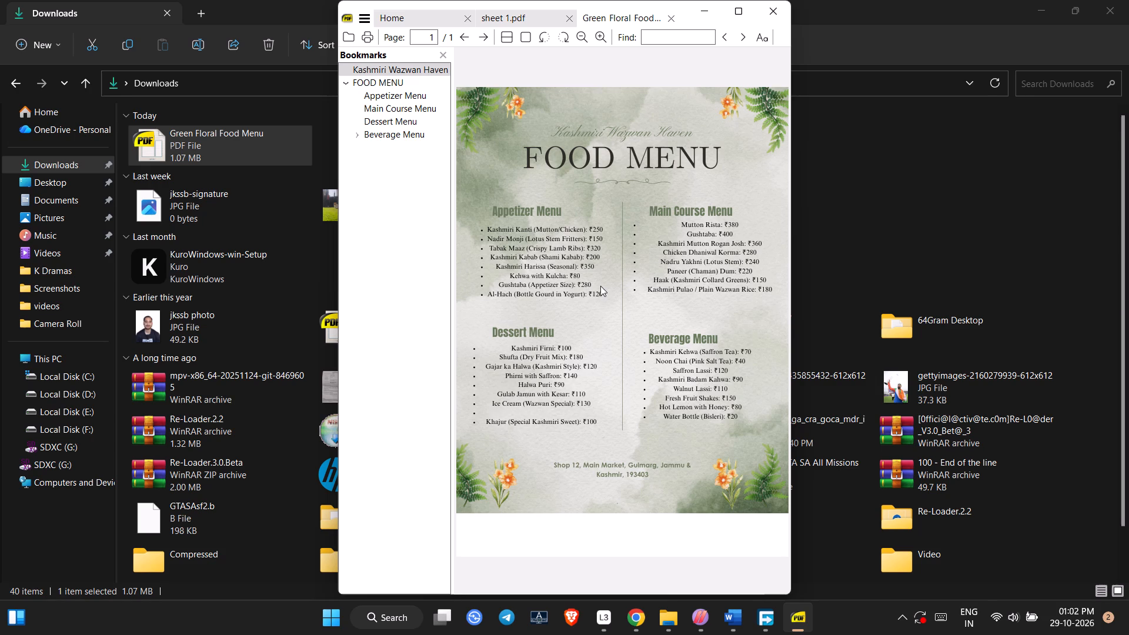
left_click(734, 4)
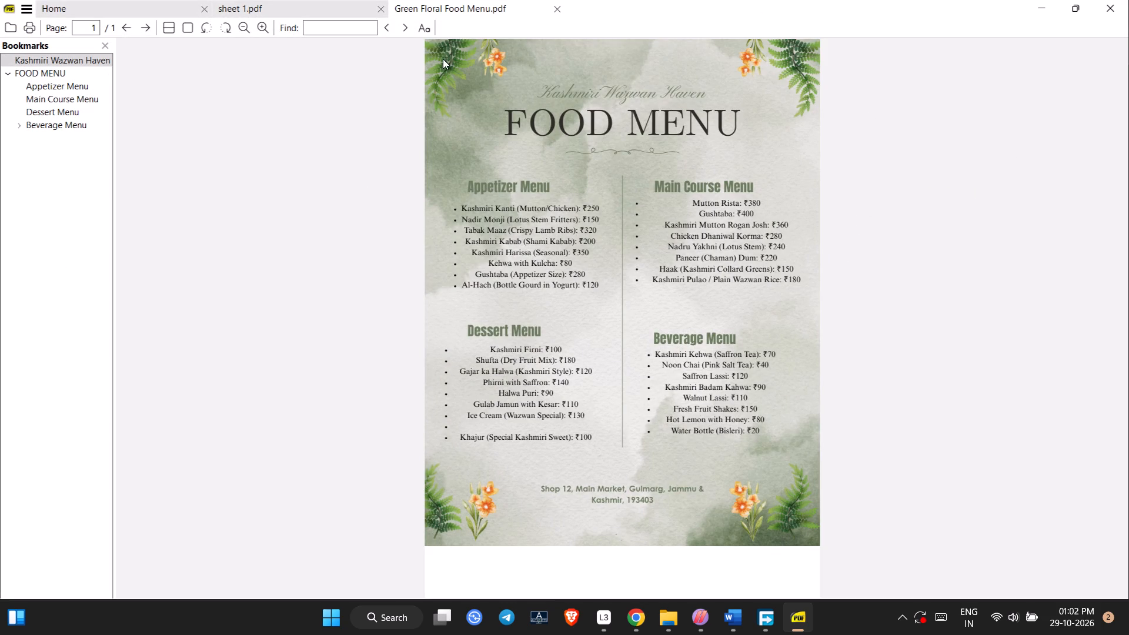
scroll(622, 175, "up", 2)
left_click(556, 5)
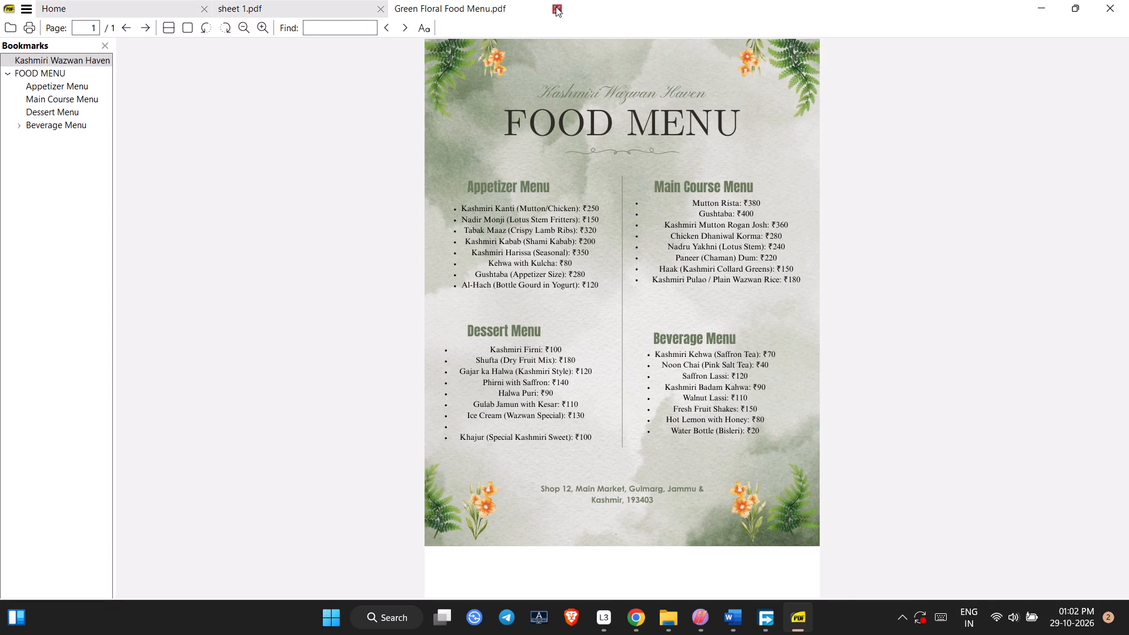
Close the Green Floral Food Menu PDF in SumatraPDF.
left_click(554, 9)
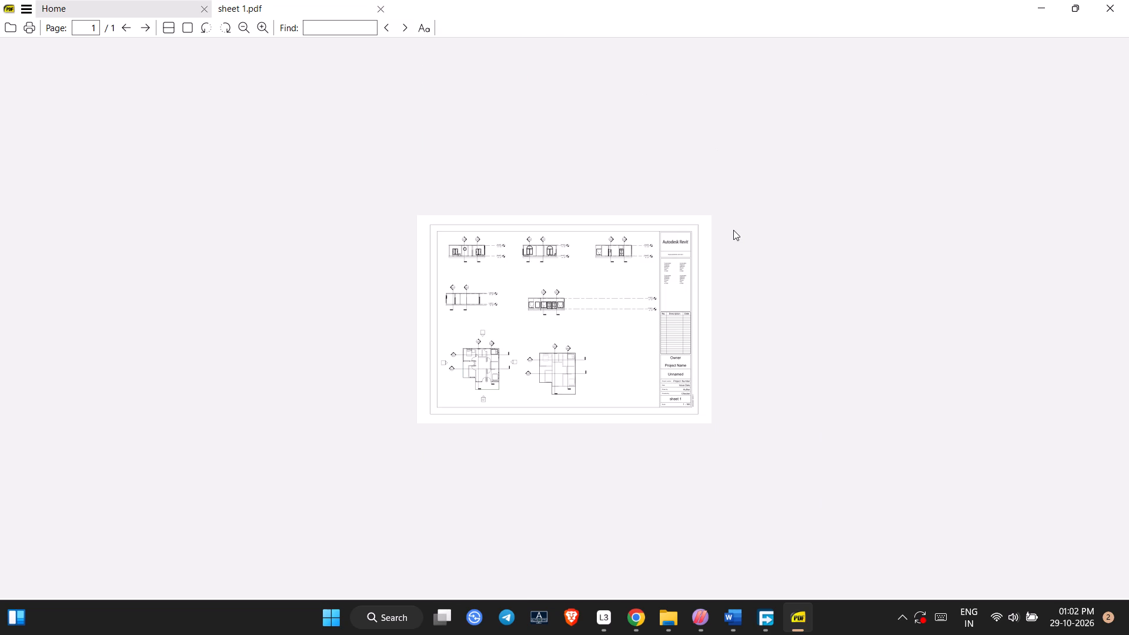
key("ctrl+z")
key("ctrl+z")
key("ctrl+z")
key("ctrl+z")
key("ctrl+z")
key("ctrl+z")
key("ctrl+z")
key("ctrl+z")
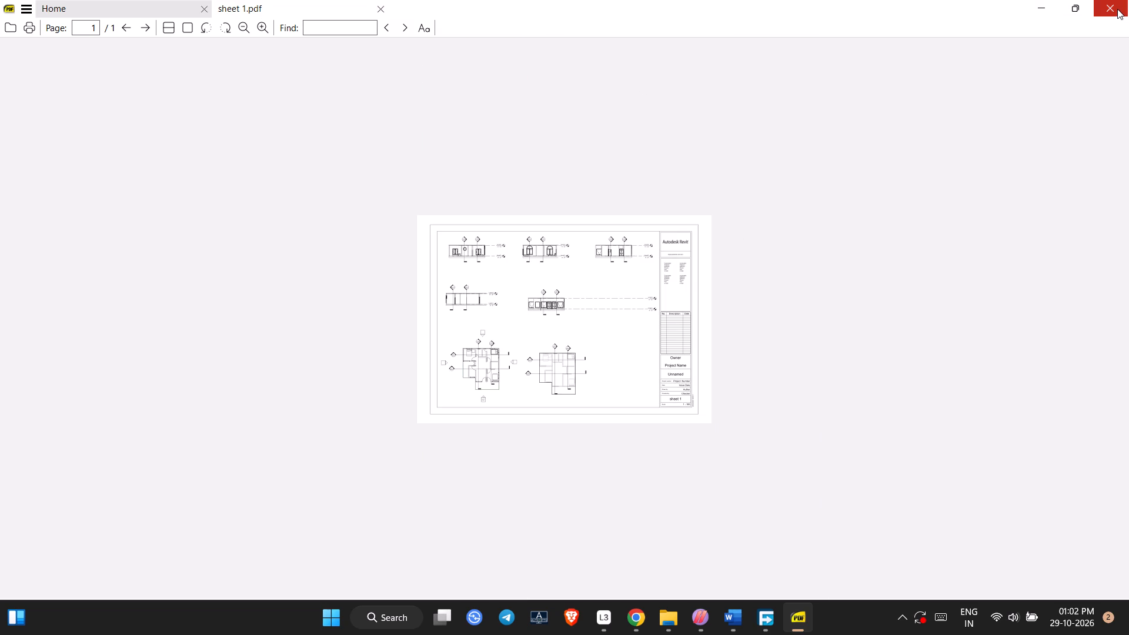
Quit SumatraPDF and minimise the Downloads folder window.
left_click(1117, 9)
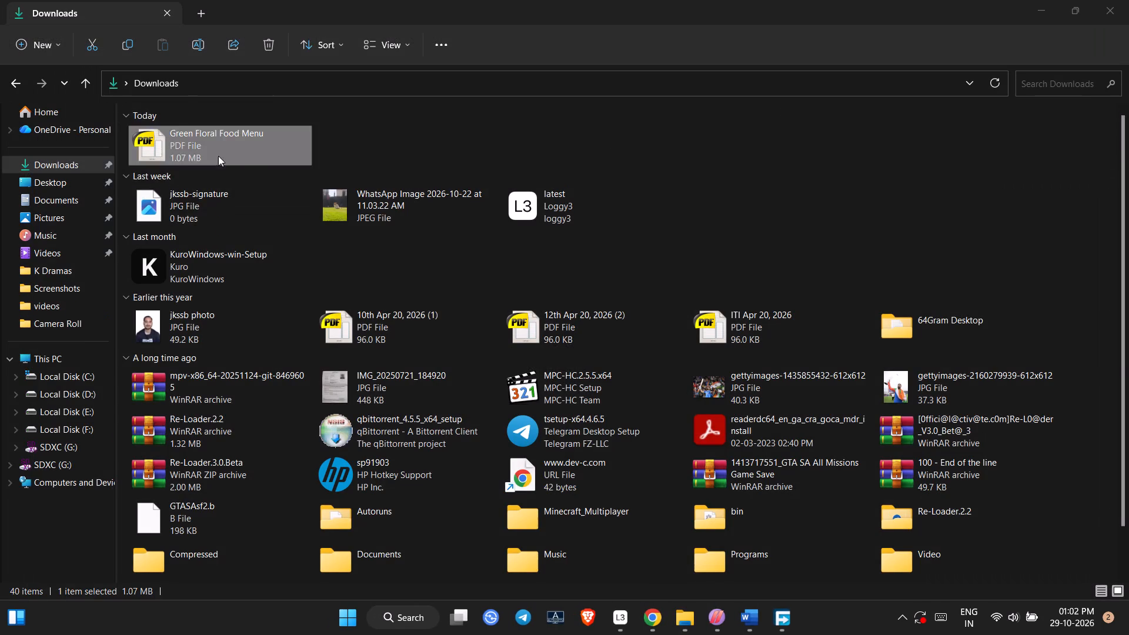
left_click(1028, 7)
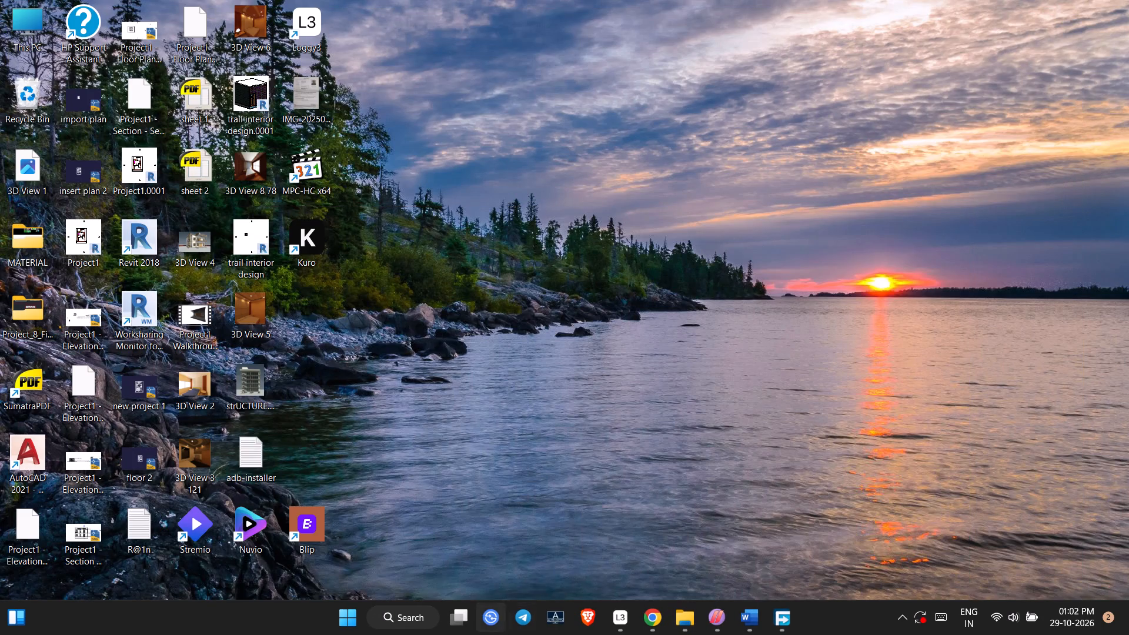
Switch to the Canva menu design in Chrome and capture a rectangular screenshot of the entire menu page, fitted to its edges.
left_click(649, 623)
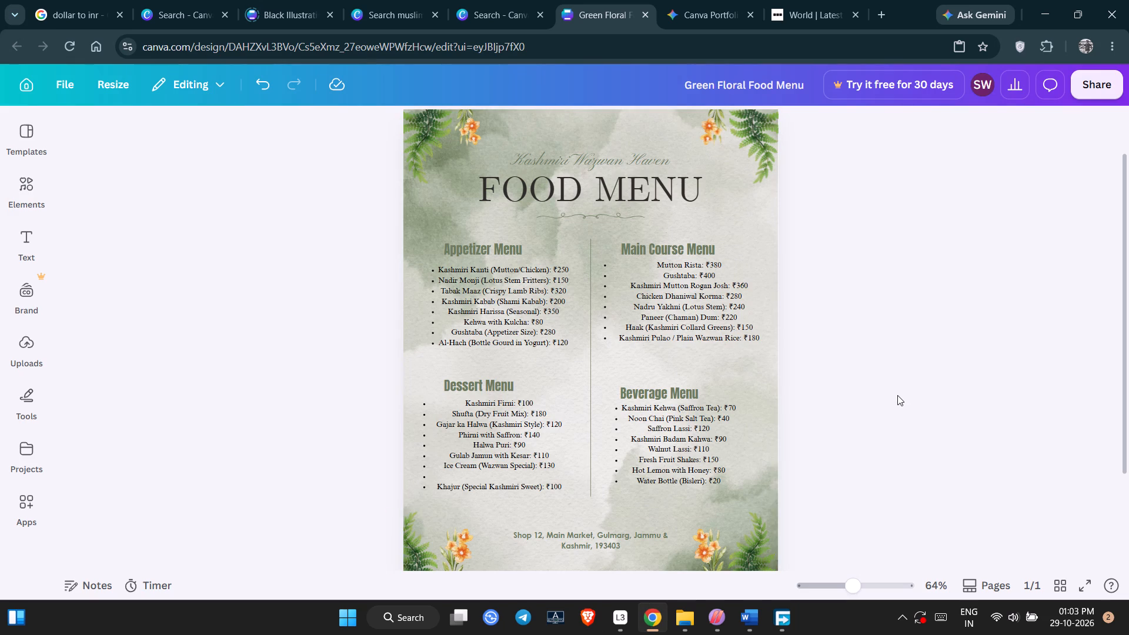
key("shift+super+s")
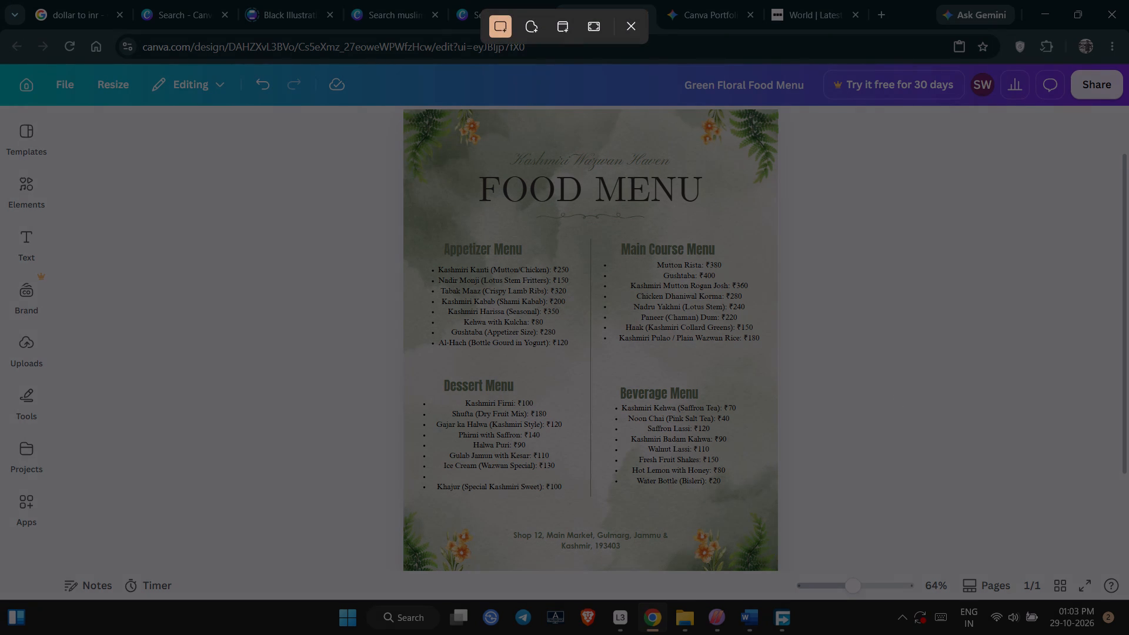
left_click_drag(403, 108, 552, 532)
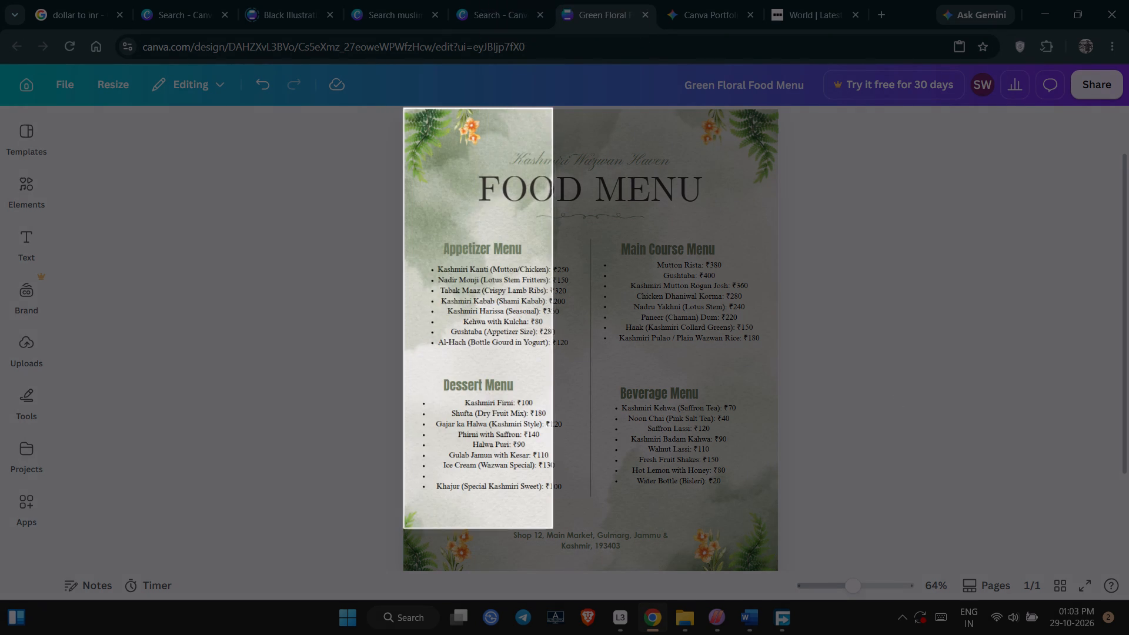
left_click_drag(552, 532, 778, 572)
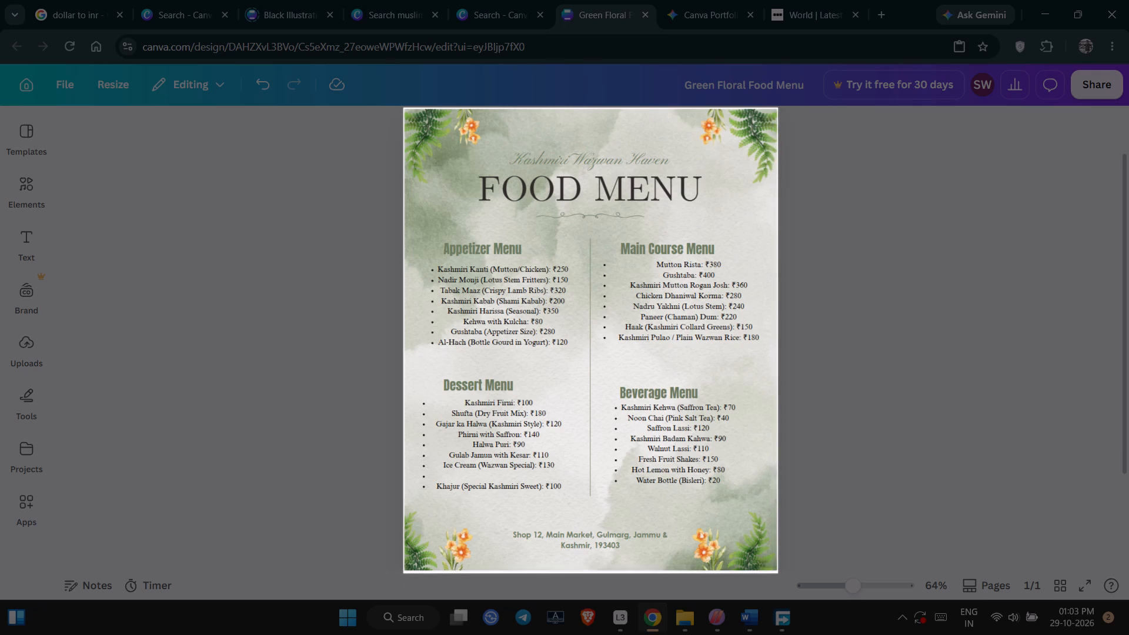
left_click_drag(778, 572, 776, 570)
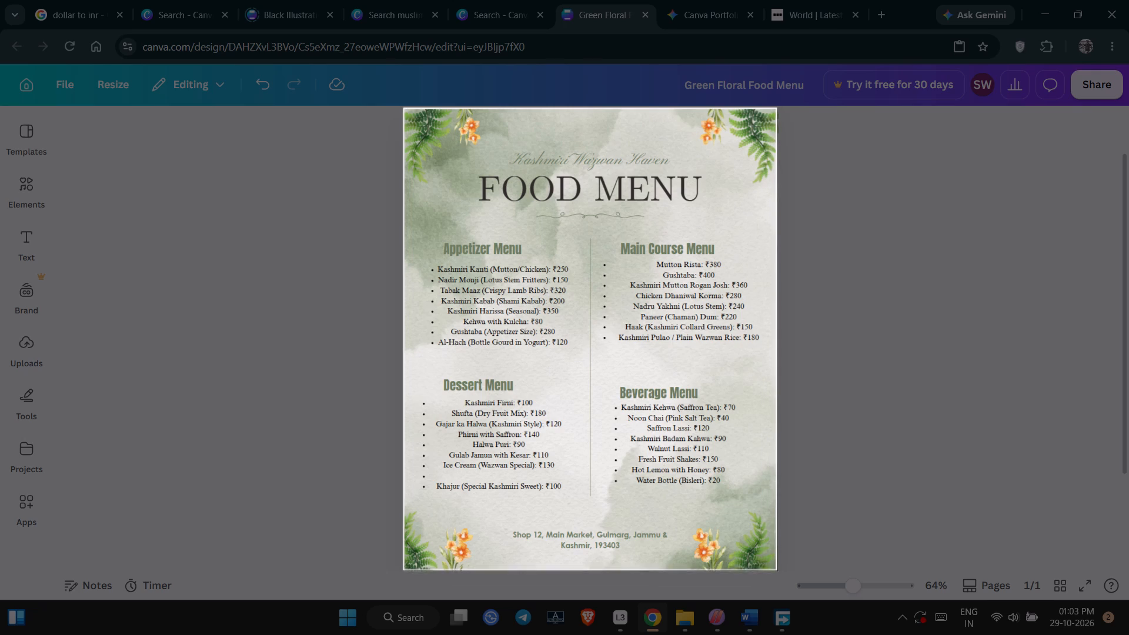
left_click_drag(776, 570, 779, 571)
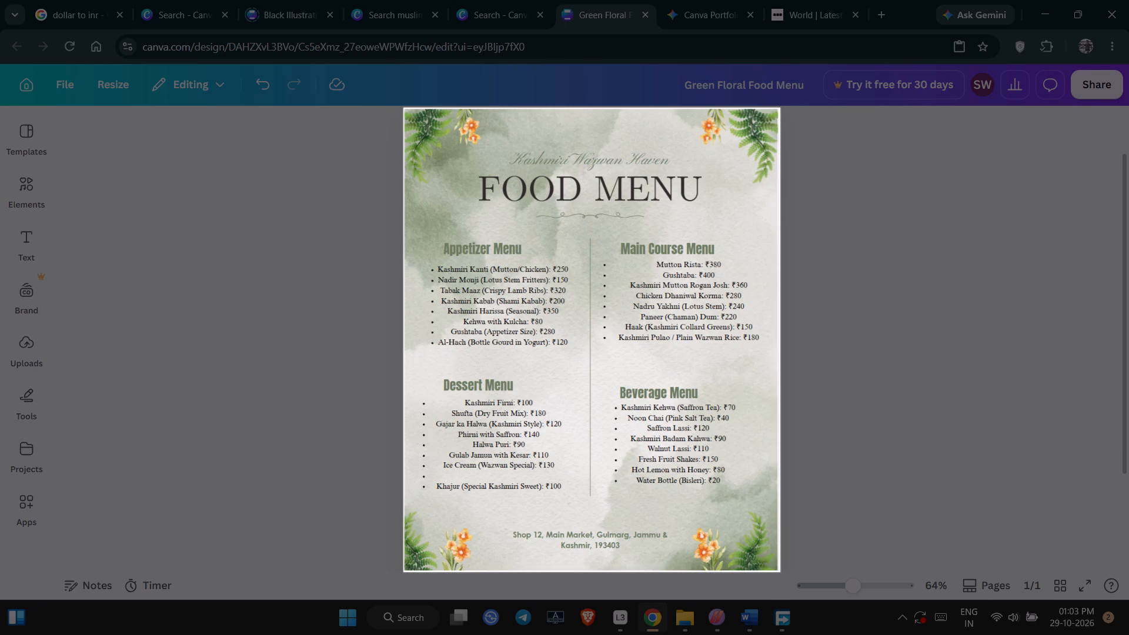
left_click_drag(779, 571, 777, 571)
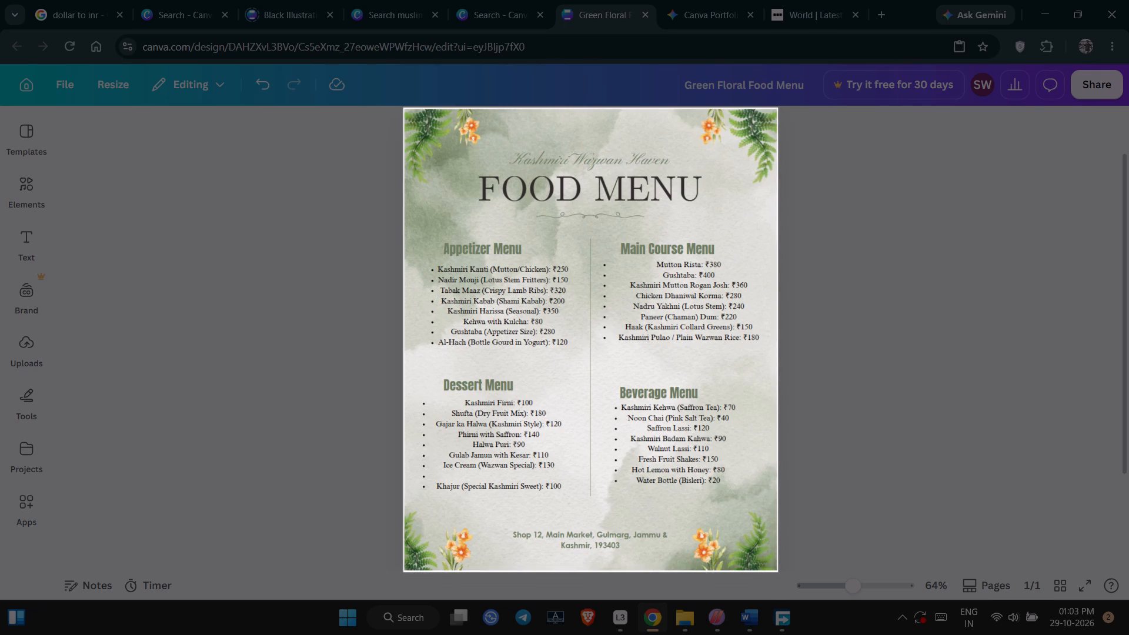
left_click_drag(777, 571, 777, 570)
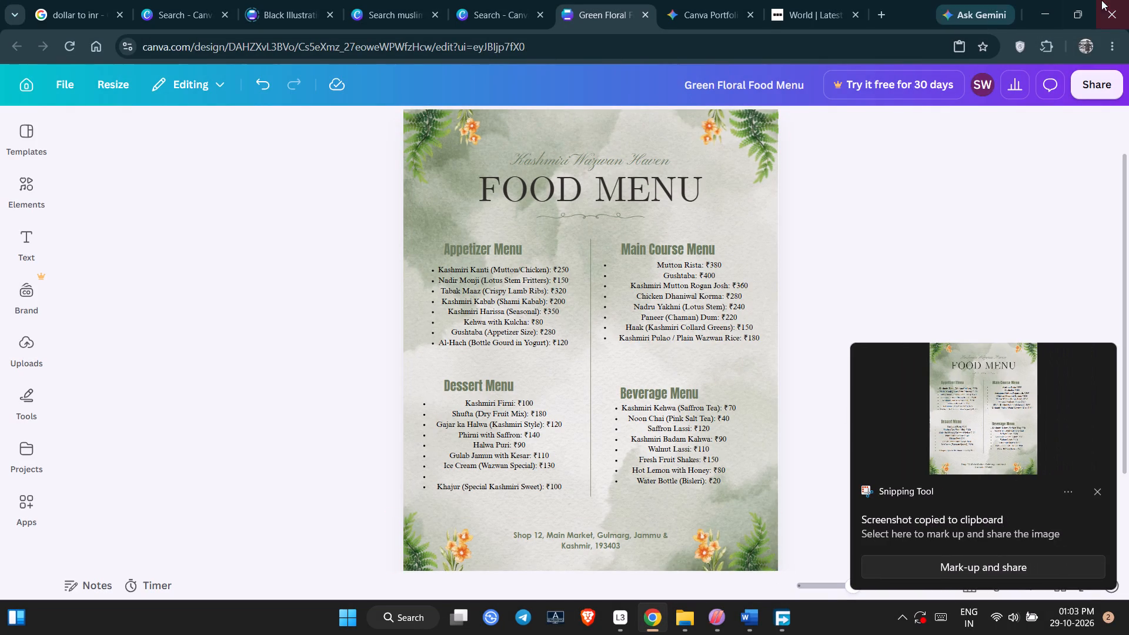
Minimise Chrome and close the Free Download Manager window.
left_click(1041, 15)
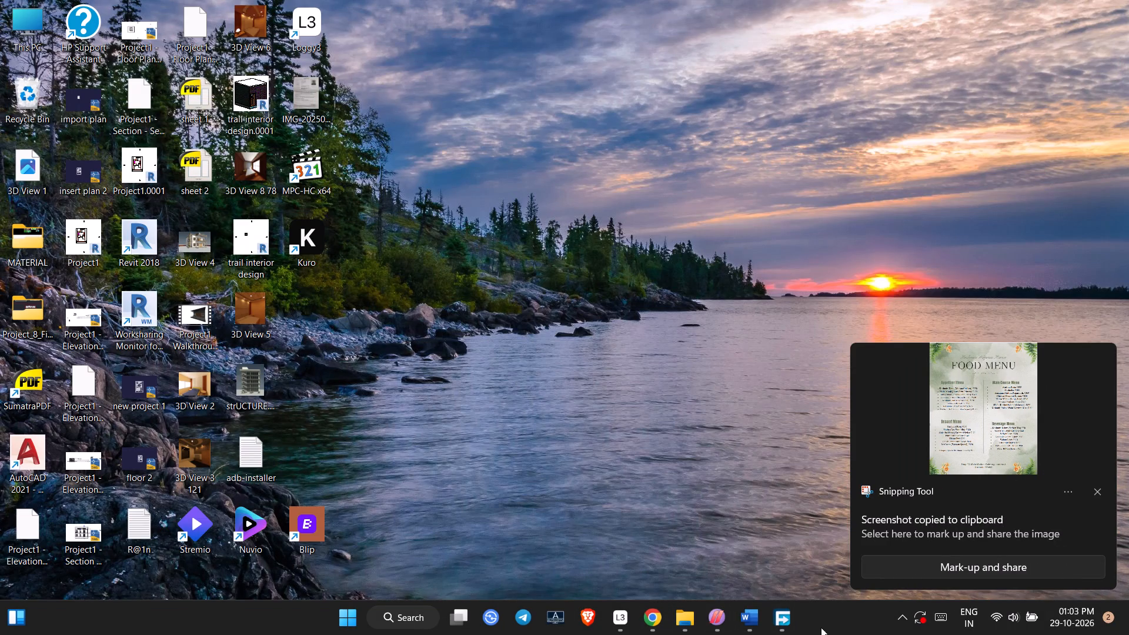
right_click(781, 618)
left_click(772, 579)
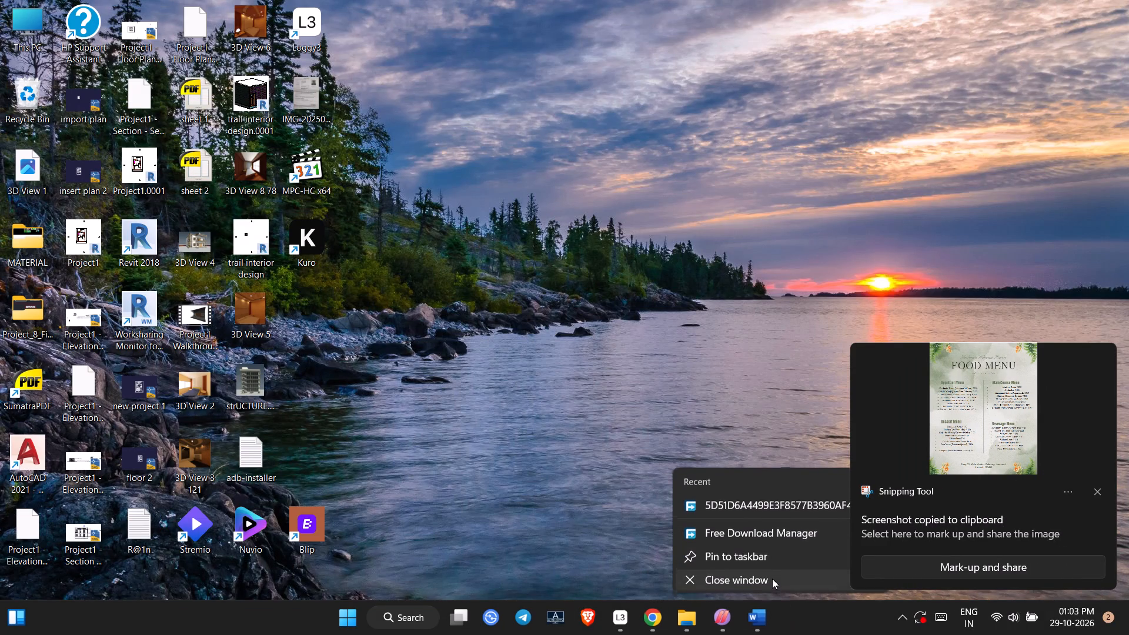
Open the new food menu screenshot from the Screenshots folder in Pictures, examine its headings and item lists up close, and close it.
double_click(32, 29)
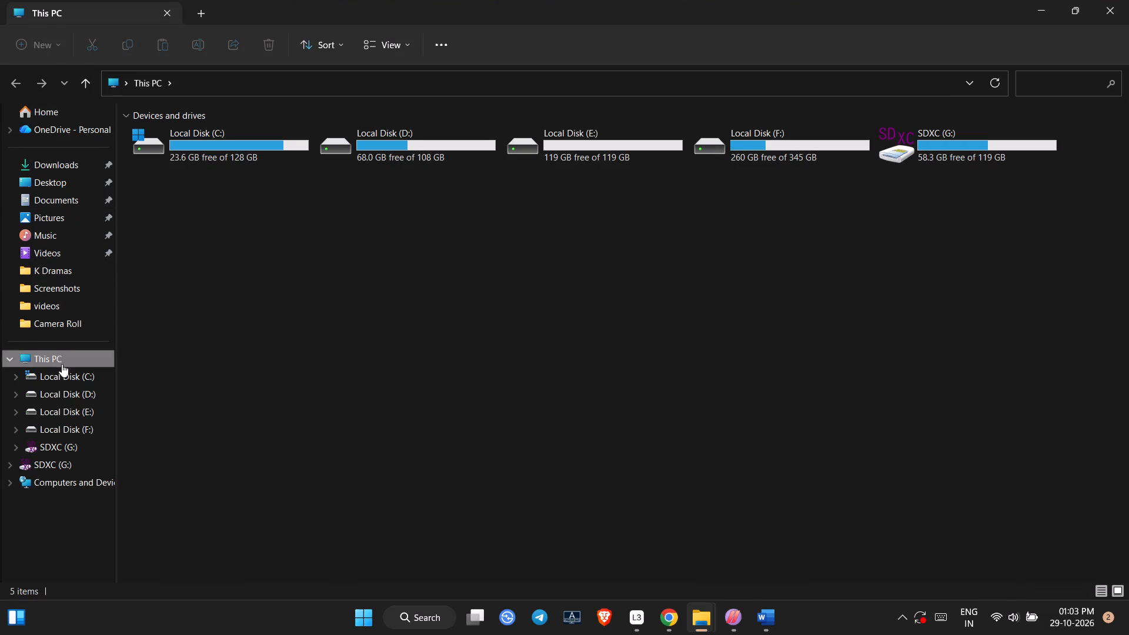
left_click(52, 213)
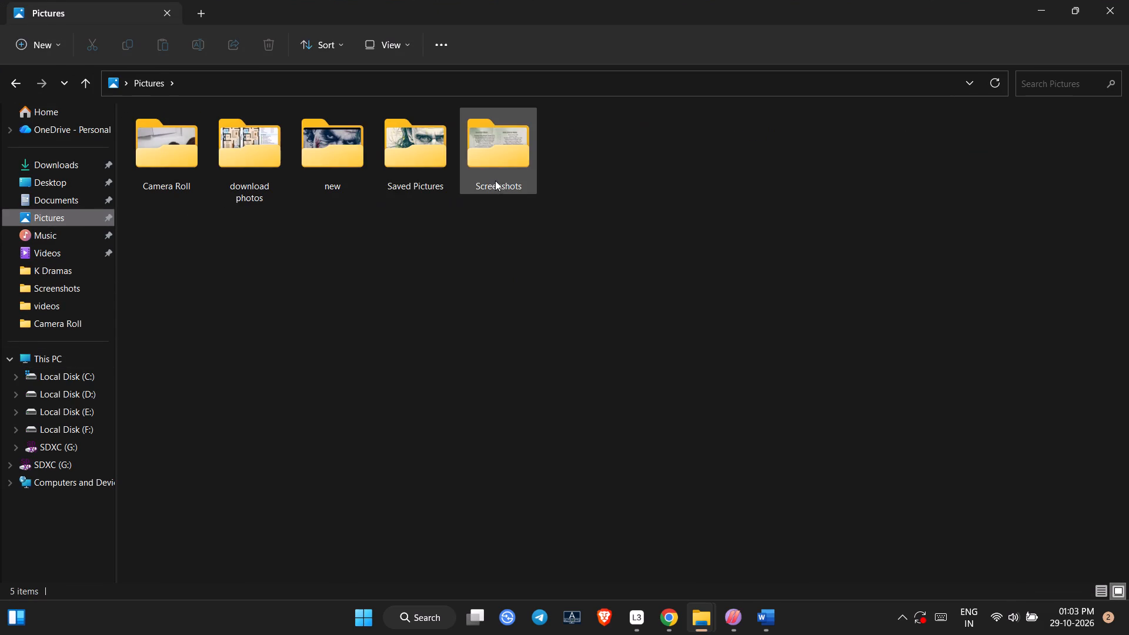
double_click(495, 179)
double_click(655, 264)
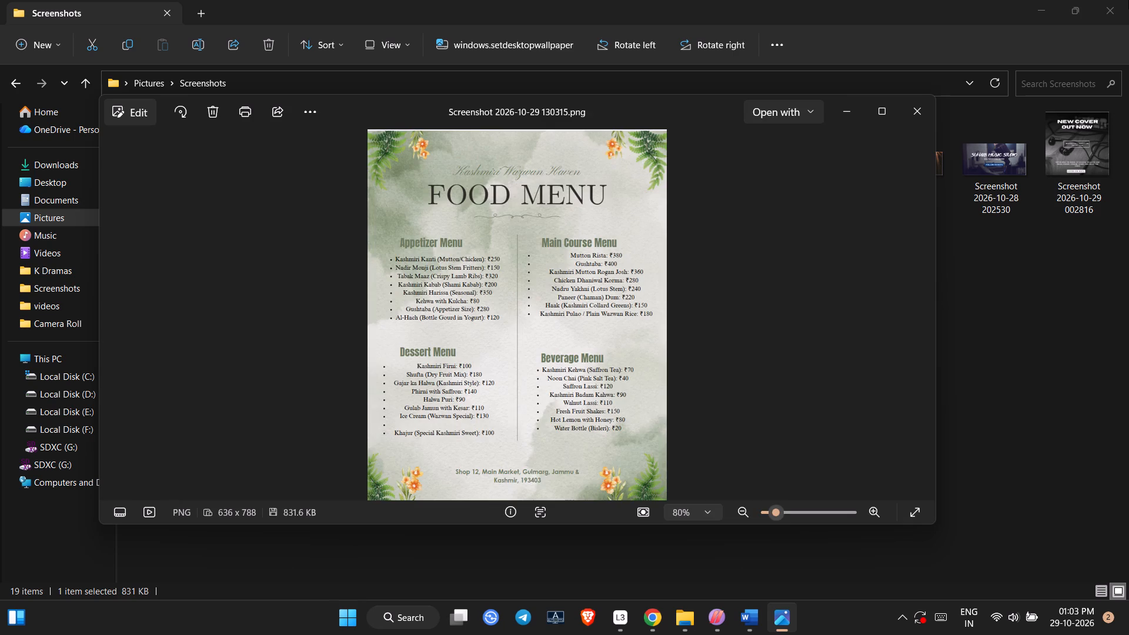
scroll(534, 403, "up", 4)
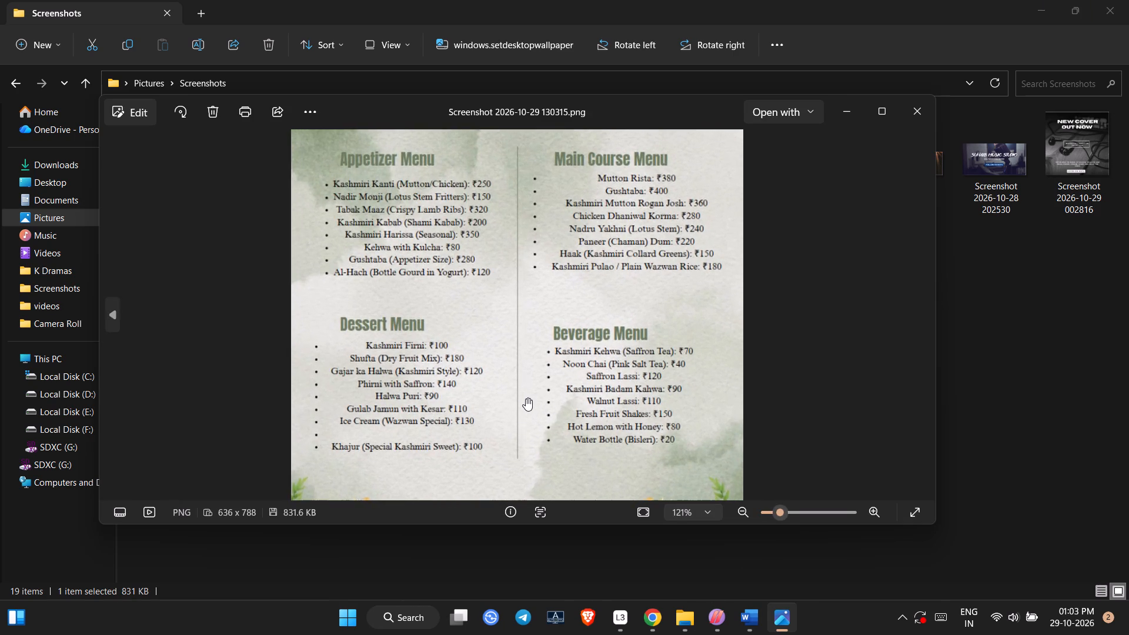
scroll(526, 398, "up", 4)
scroll(526, 394, "down", 1)
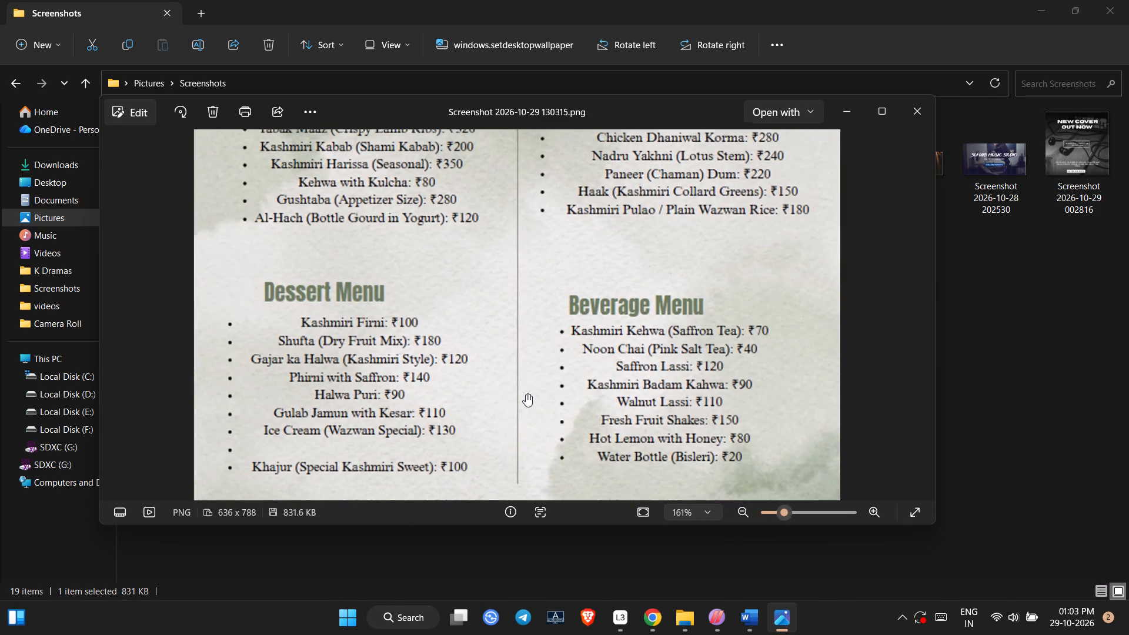
scroll(526, 394, "down", 8)
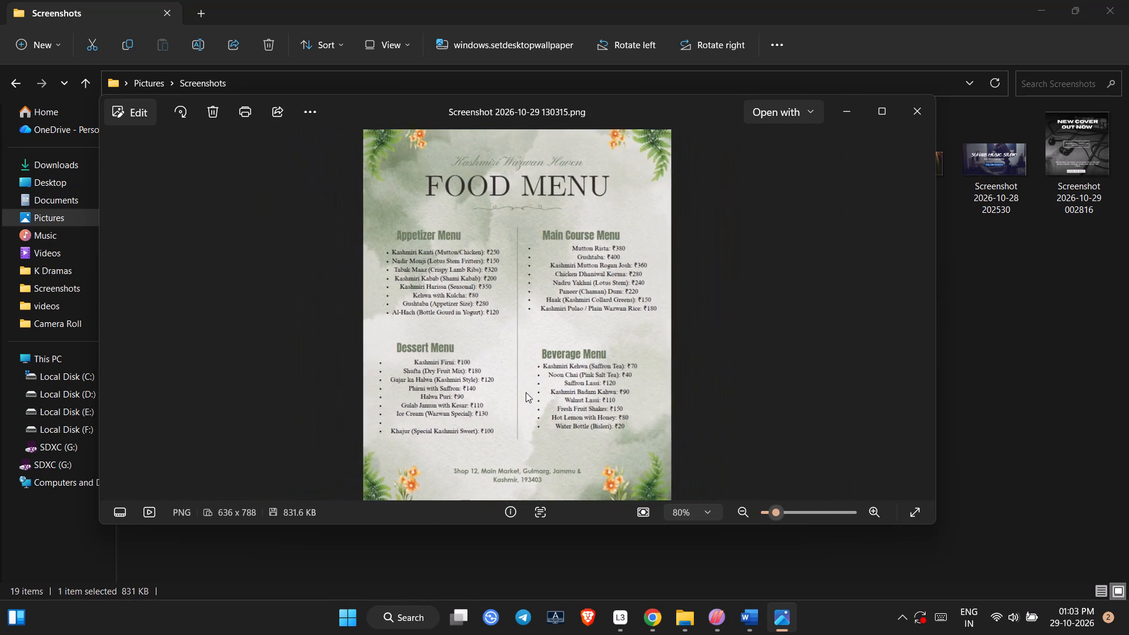
scroll(526, 392, "up", 4)
left_click_drag(590, 253, 563, 400)
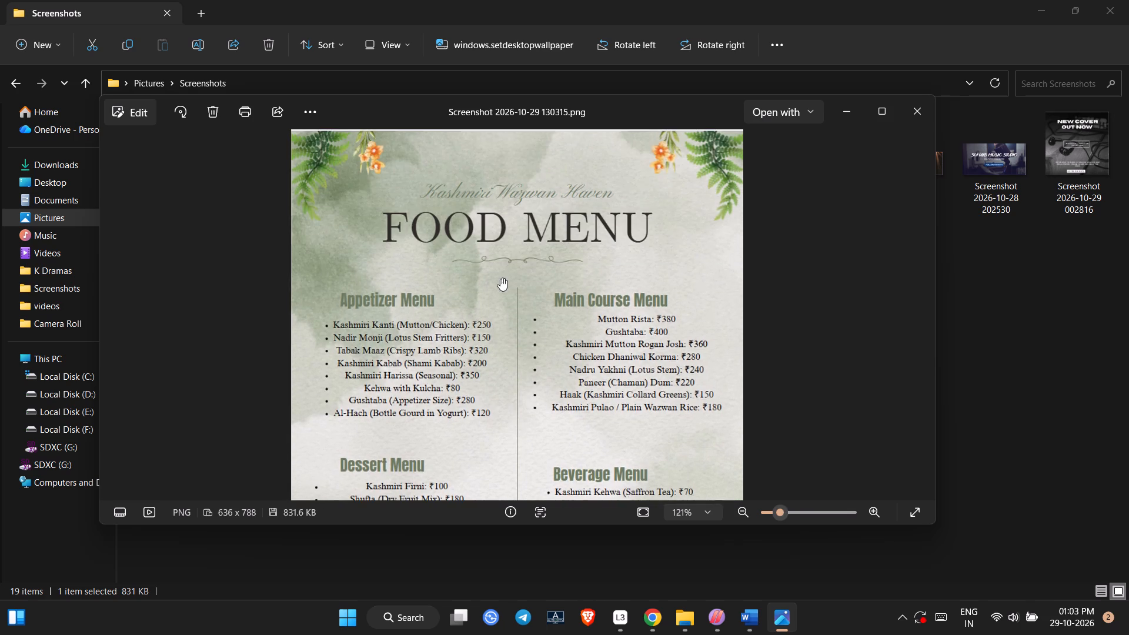
scroll(507, 248, "up", 5)
scroll(508, 246, "down", 9)
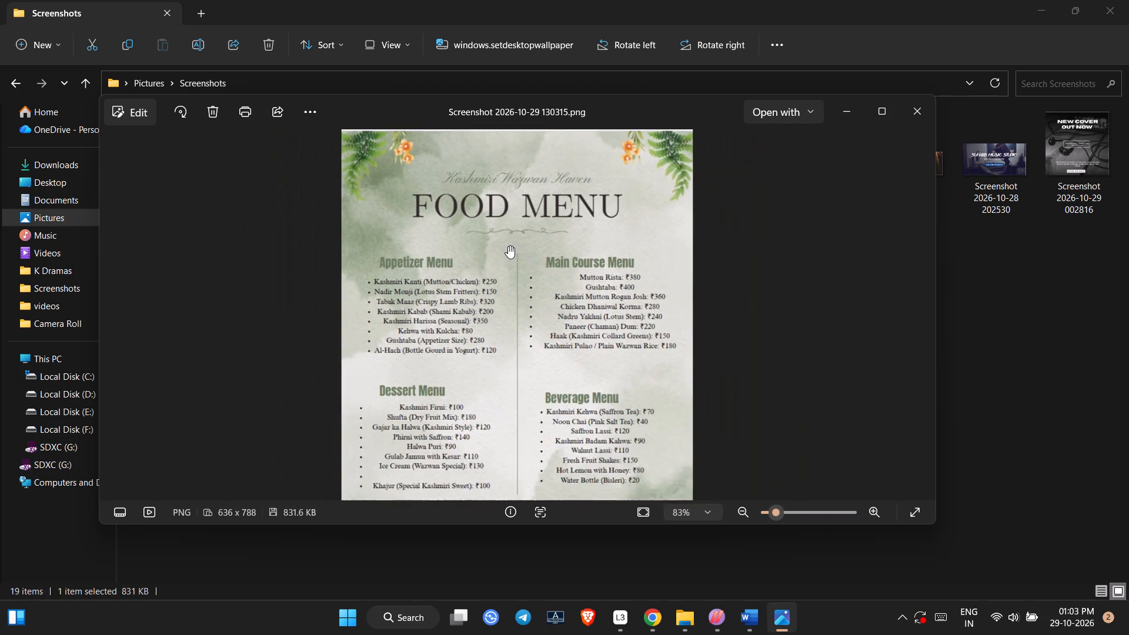
scroll(508, 246, "down", 2)
middle_click_drag(468, 353, 498, 279)
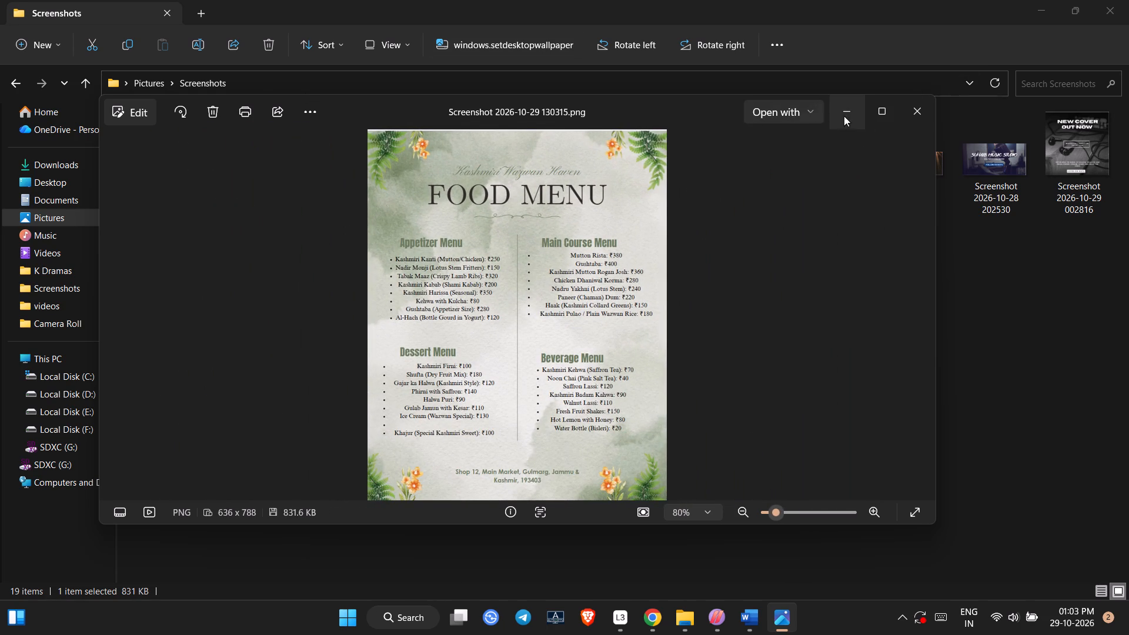
left_click(919, 112)
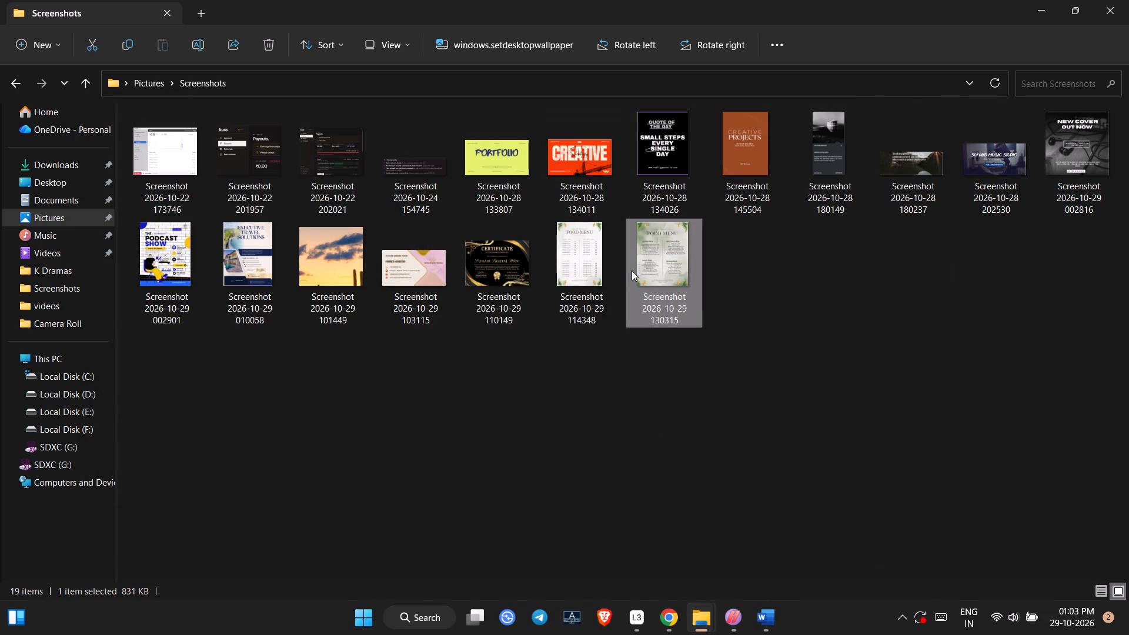
right_click(594, 250)
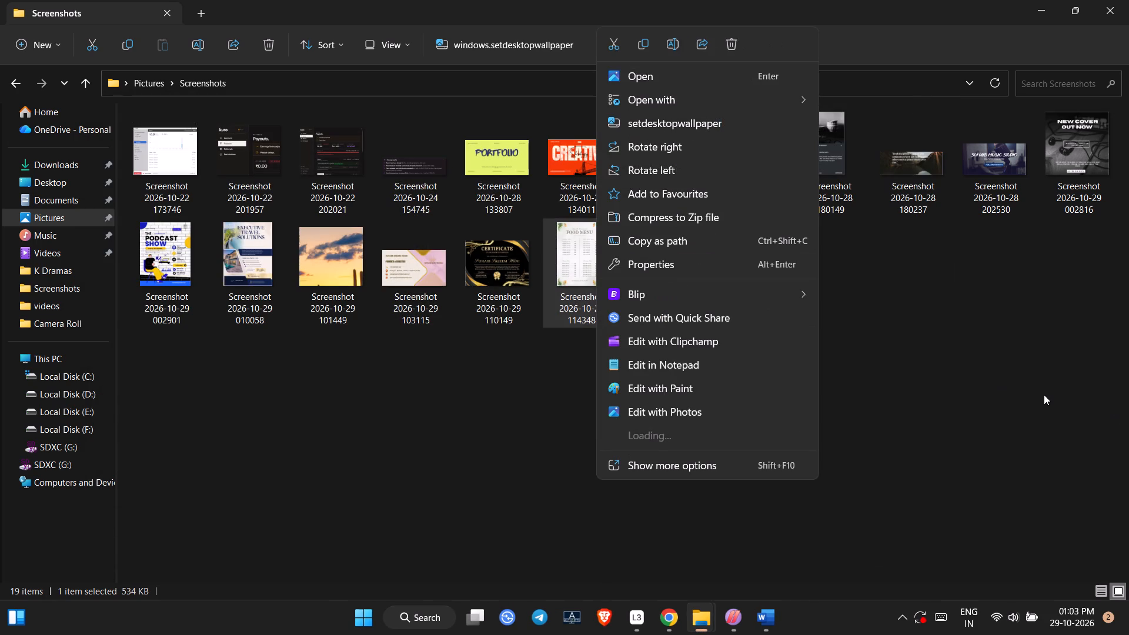
left_click(731, 35)
left_click(622, 359)
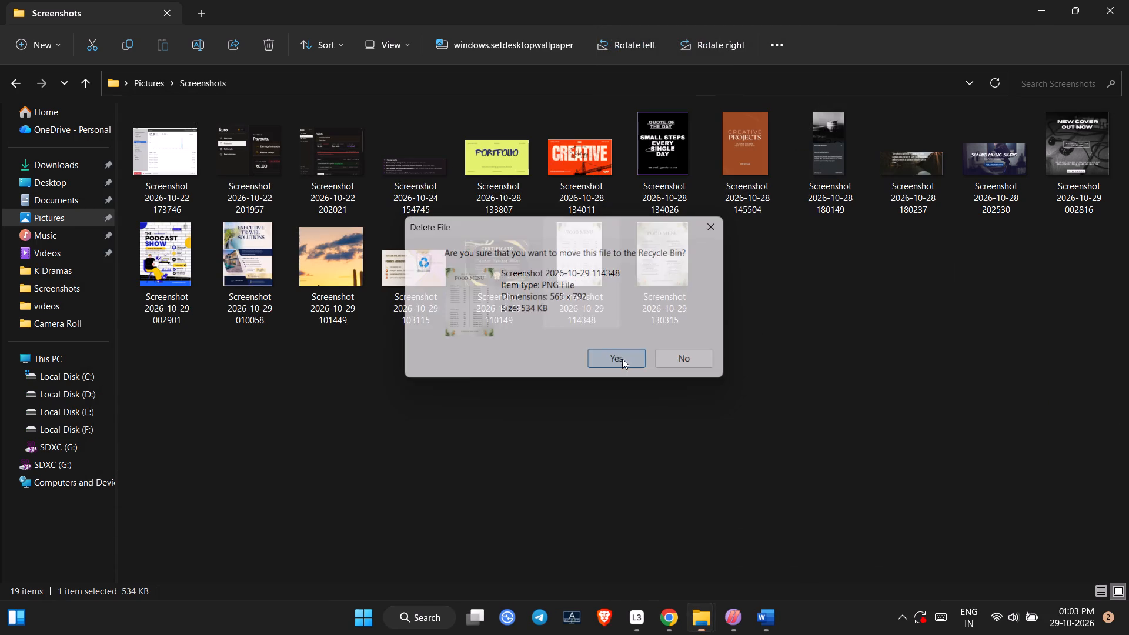
left_click(694, 624)
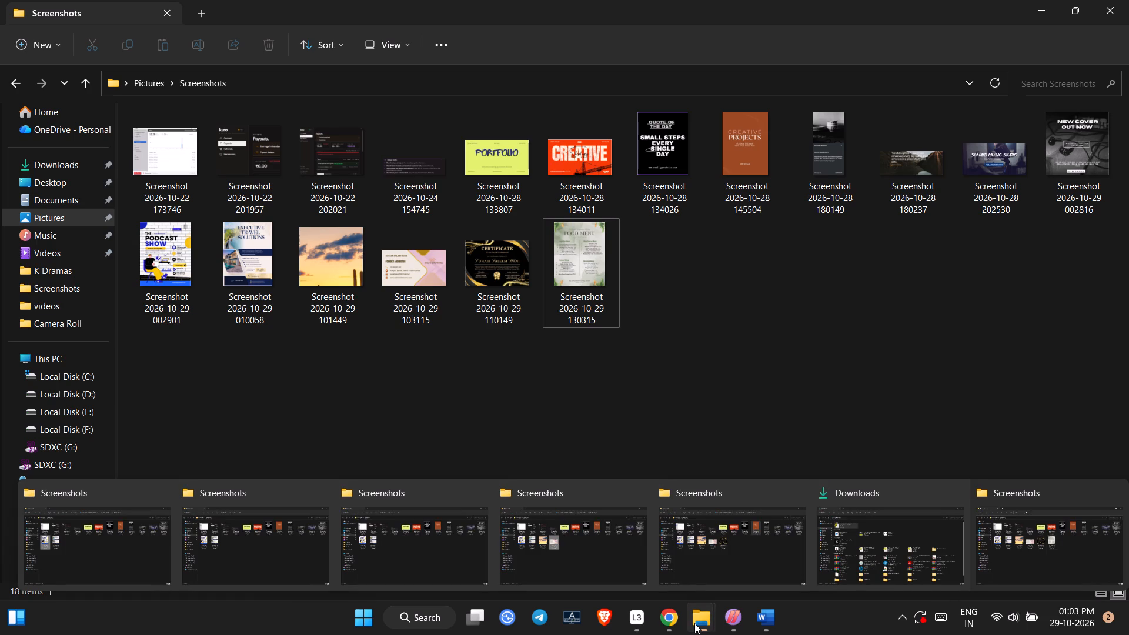
left_click(1113, 493)
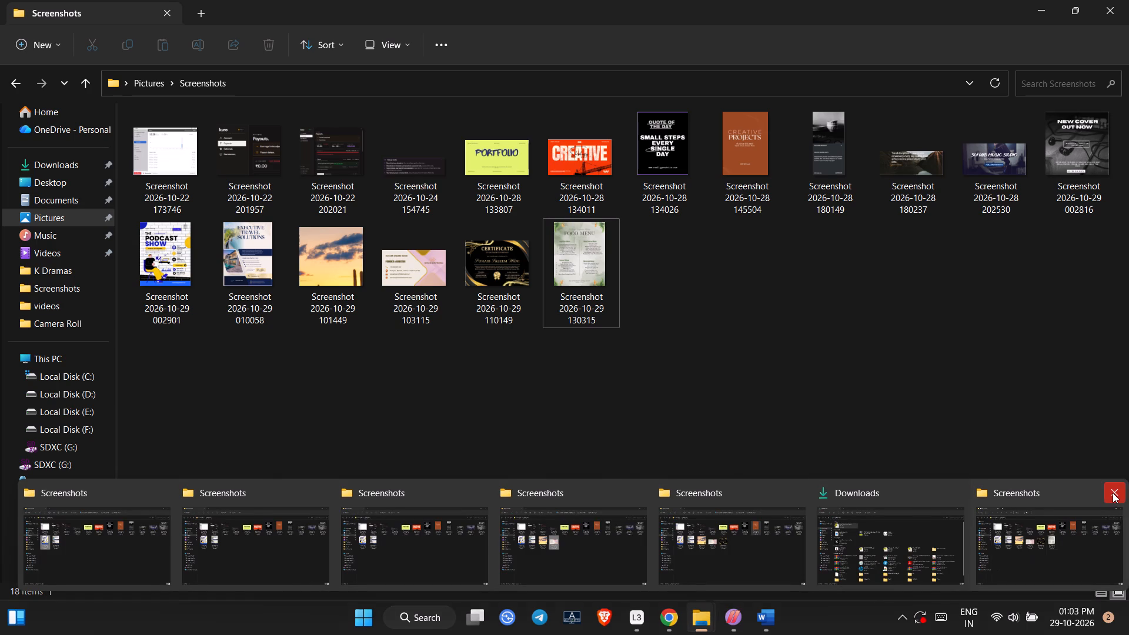
left_click(1117, 494)
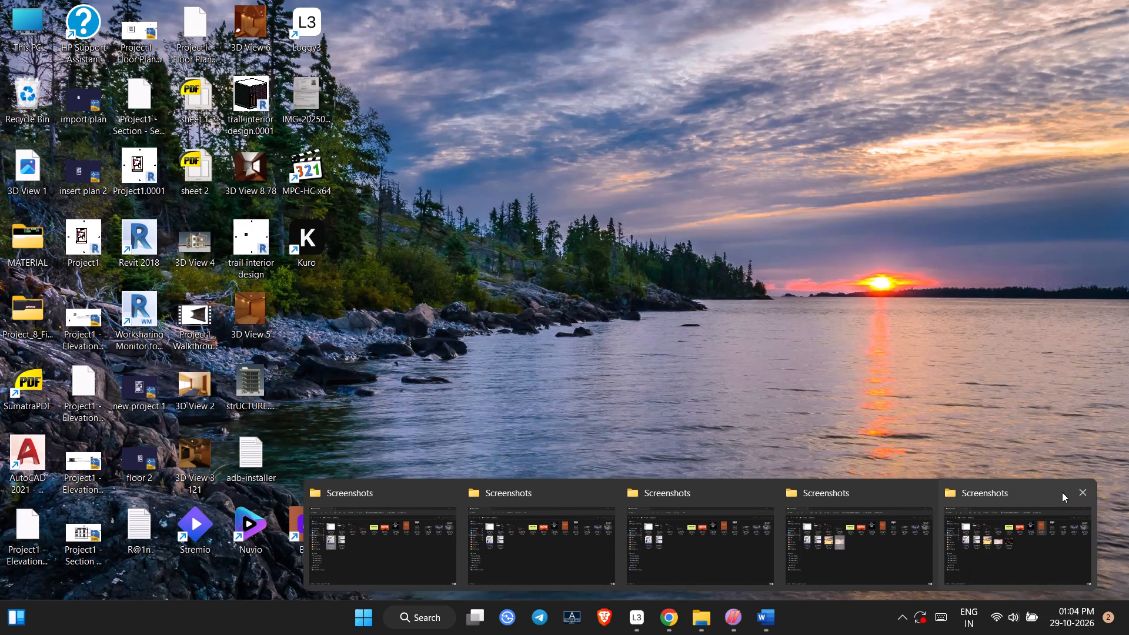
left_click(1084, 493)
left_click(1010, 496)
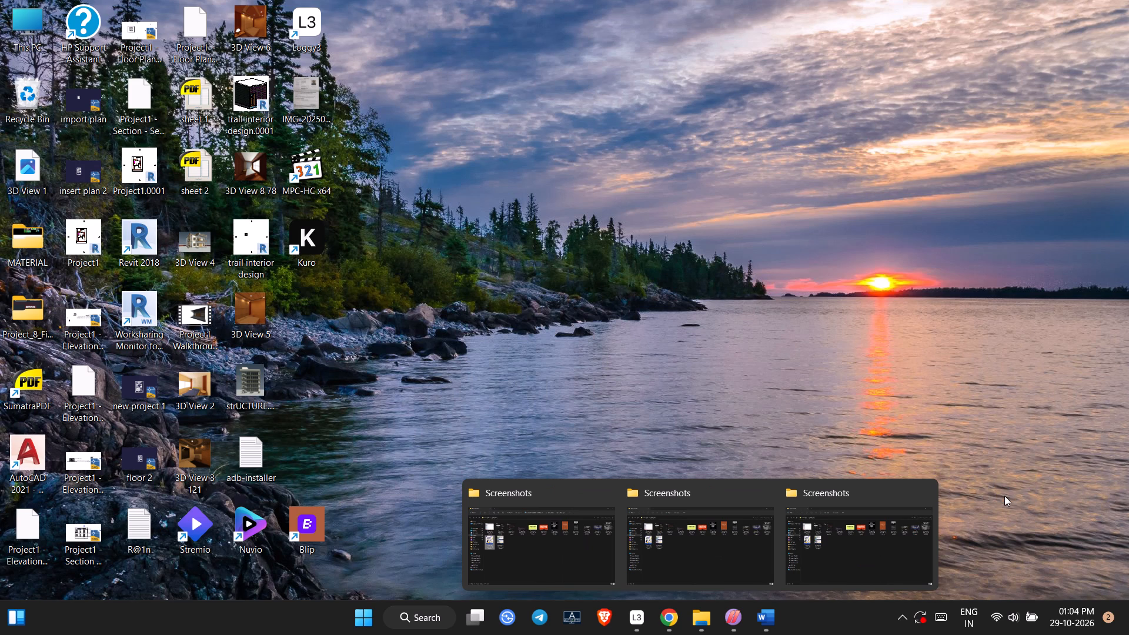
left_click(922, 497)
left_click(839, 493)
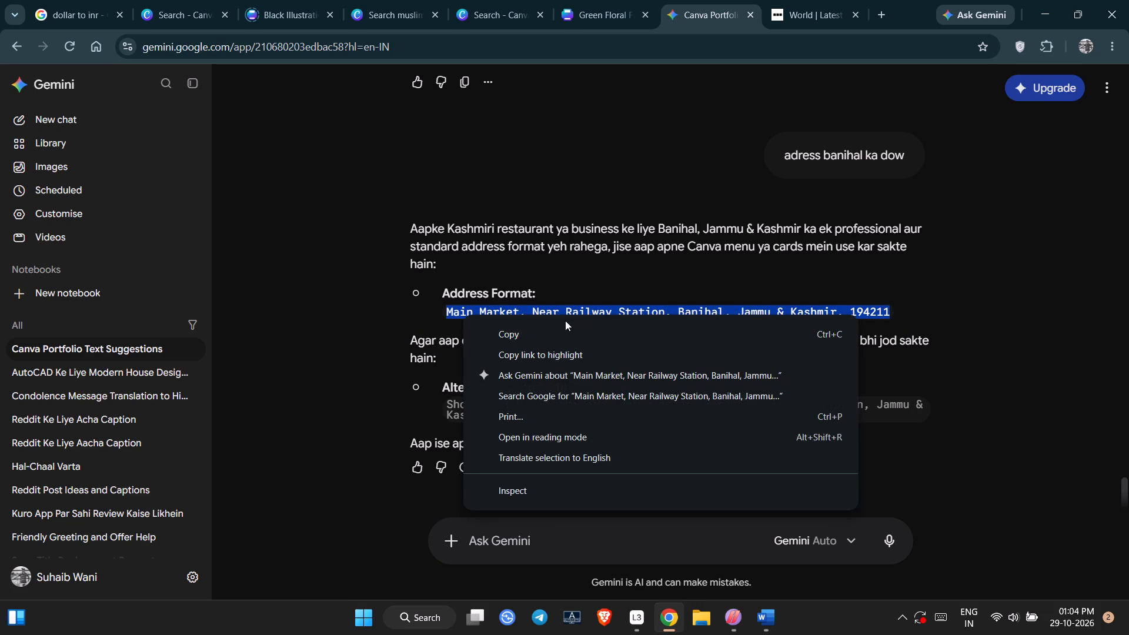
left_click(555, 329)
In the Green Floral Food Menu design, move the bottom flower and fern group down, clear of the footer address.
left_click(575, 6)
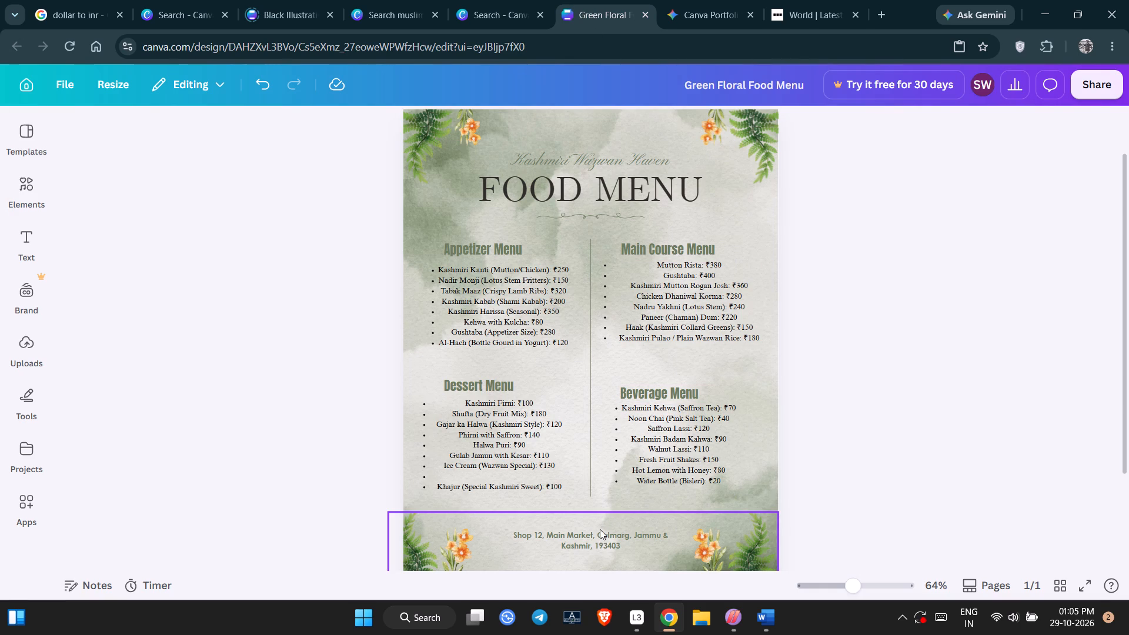
left_click(884, 590)
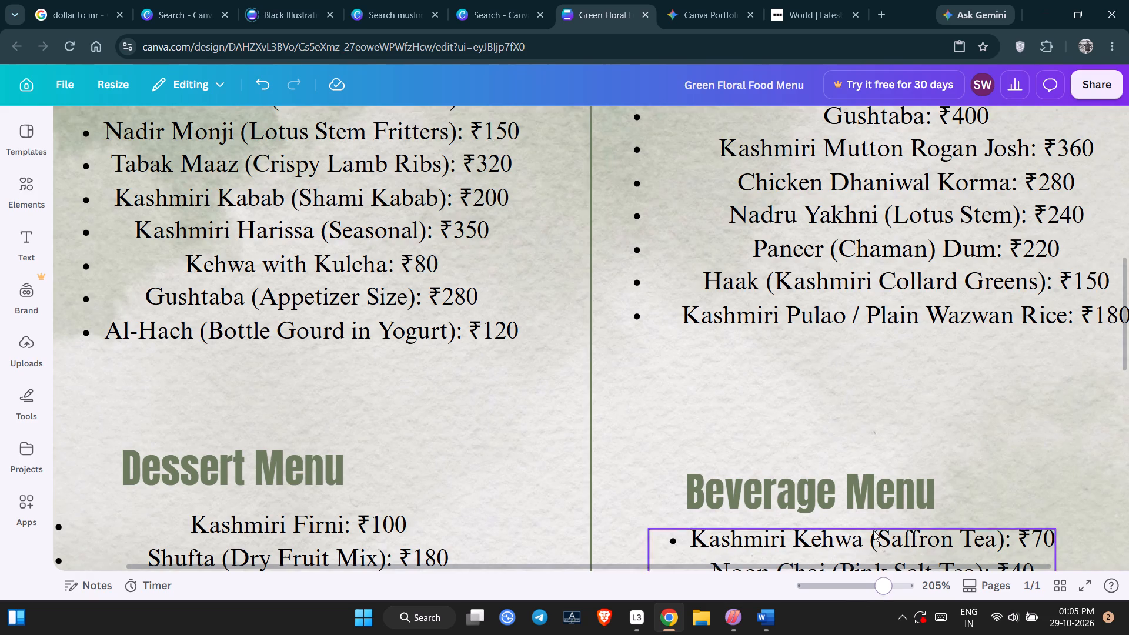
scroll(846, 402, "down", 8)
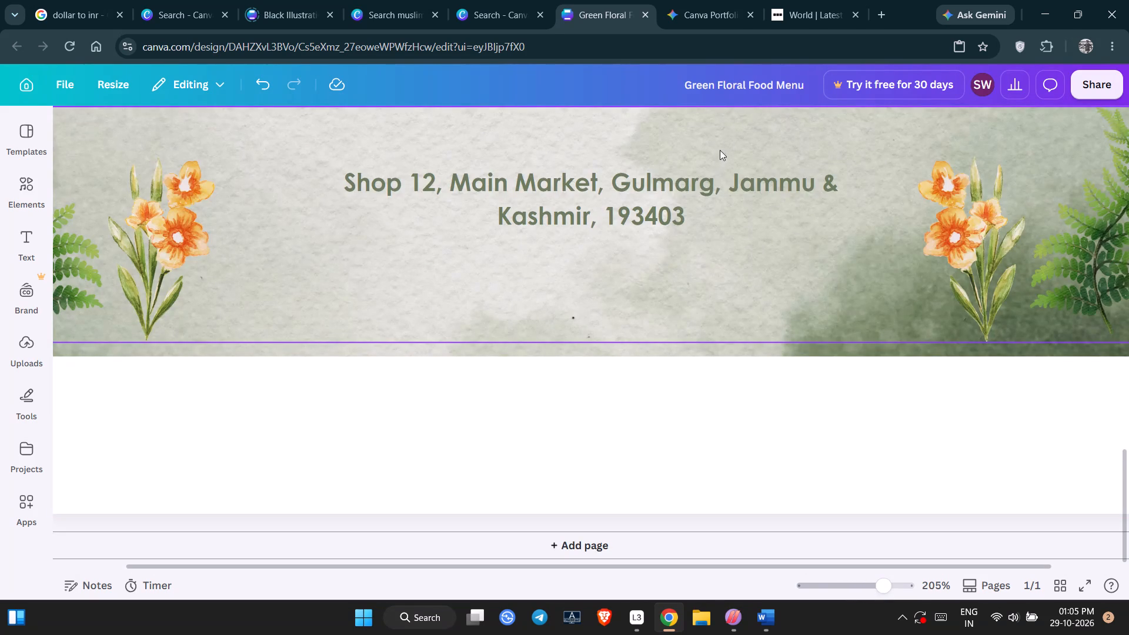
left_click(722, 265)
left_click_drag(722, 265, 712, 394)
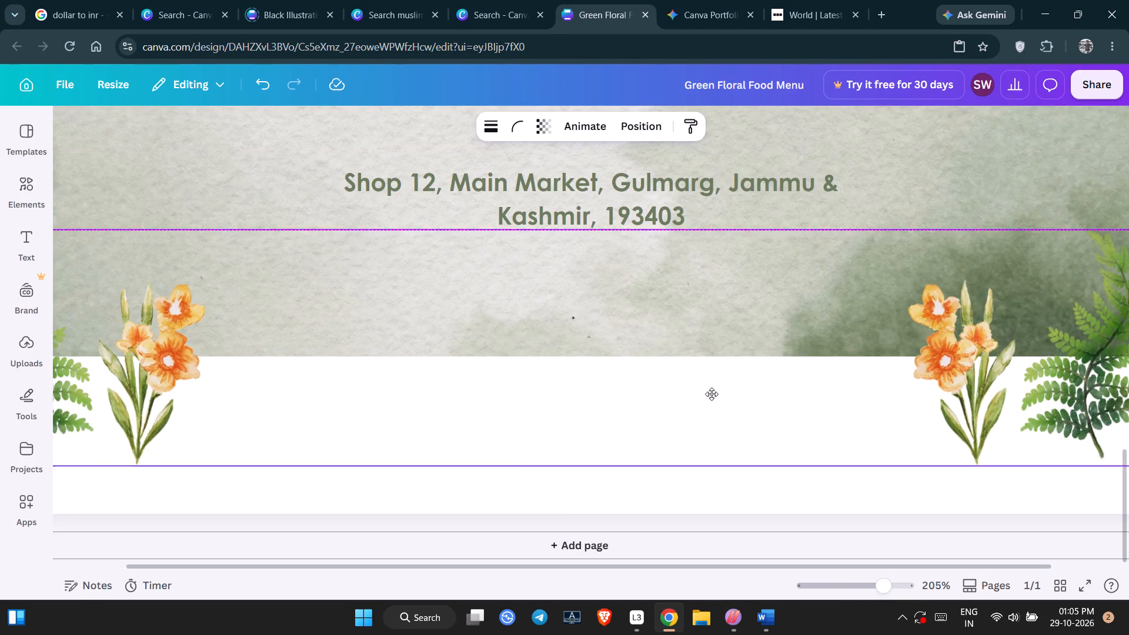
left_click_drag(712, 394, 712, 406)
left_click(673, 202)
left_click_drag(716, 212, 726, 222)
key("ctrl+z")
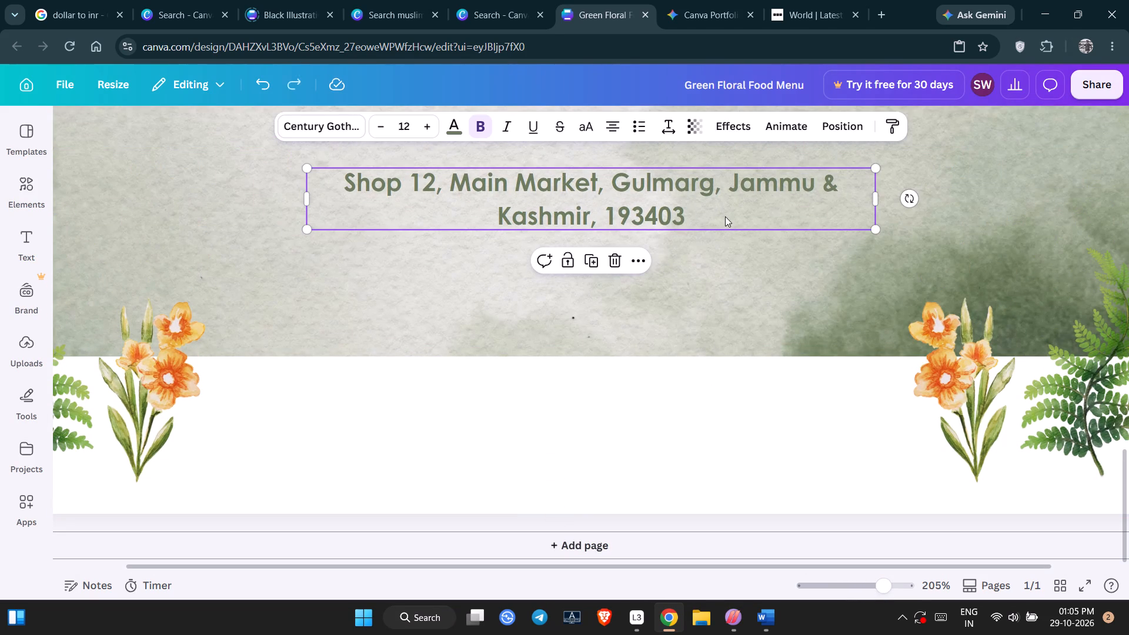
Replace the whole footer address with the copied Banihal address and change its postal code to 182146.
left_click(722, 215)
left_click_drag(710, 210, 628, 177)
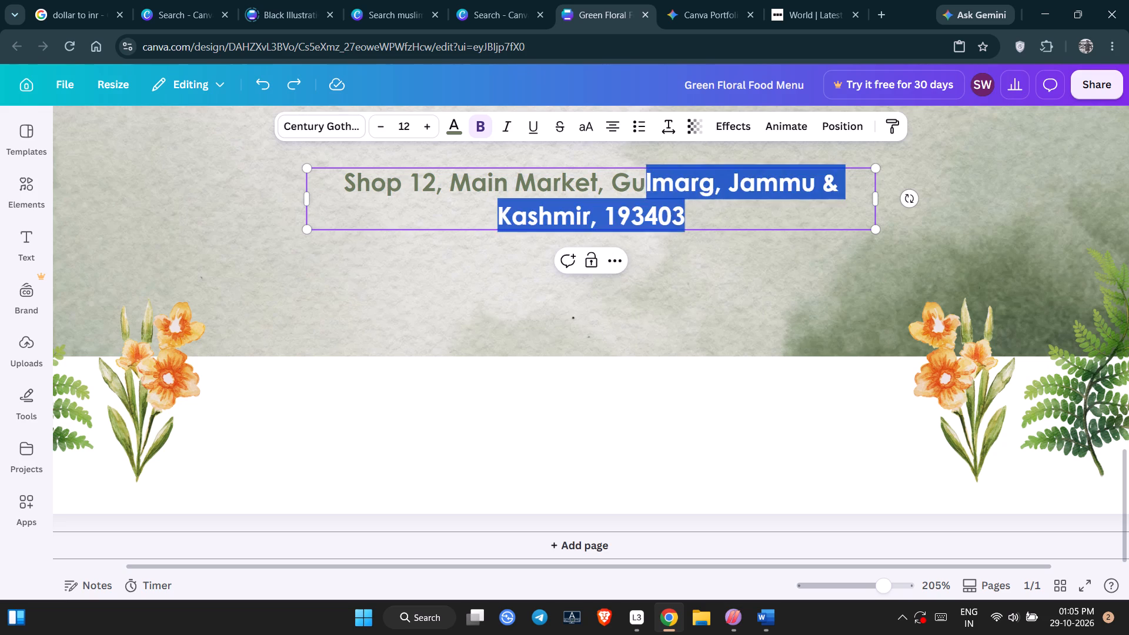
left_click_drag(628, 177, 372, 192)
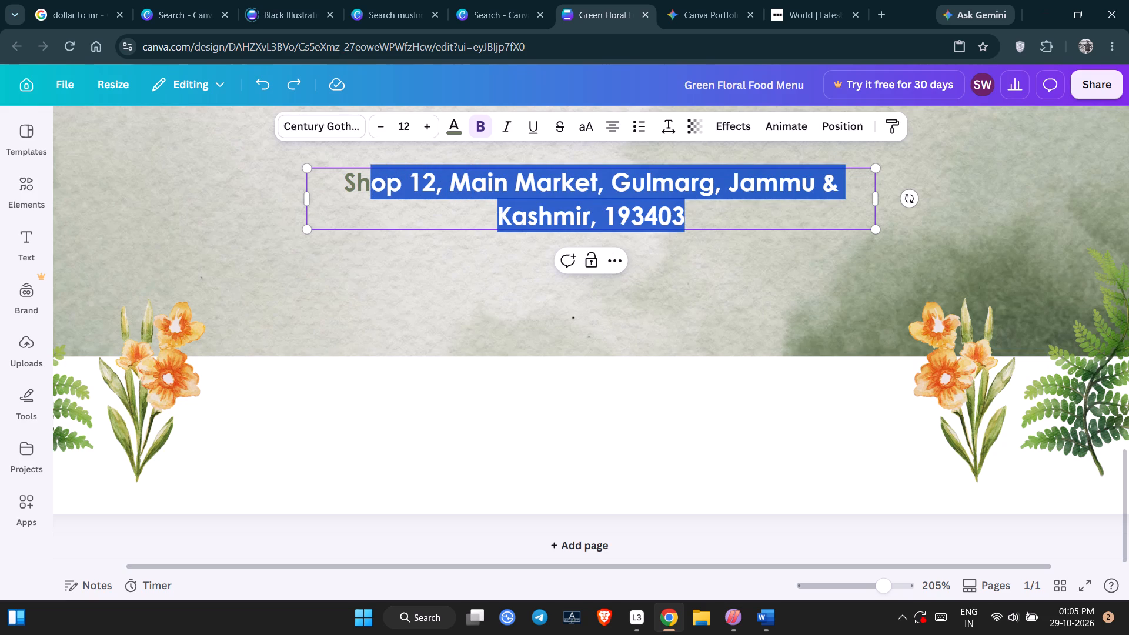
left_click_drag(372, 192, 341, 192)
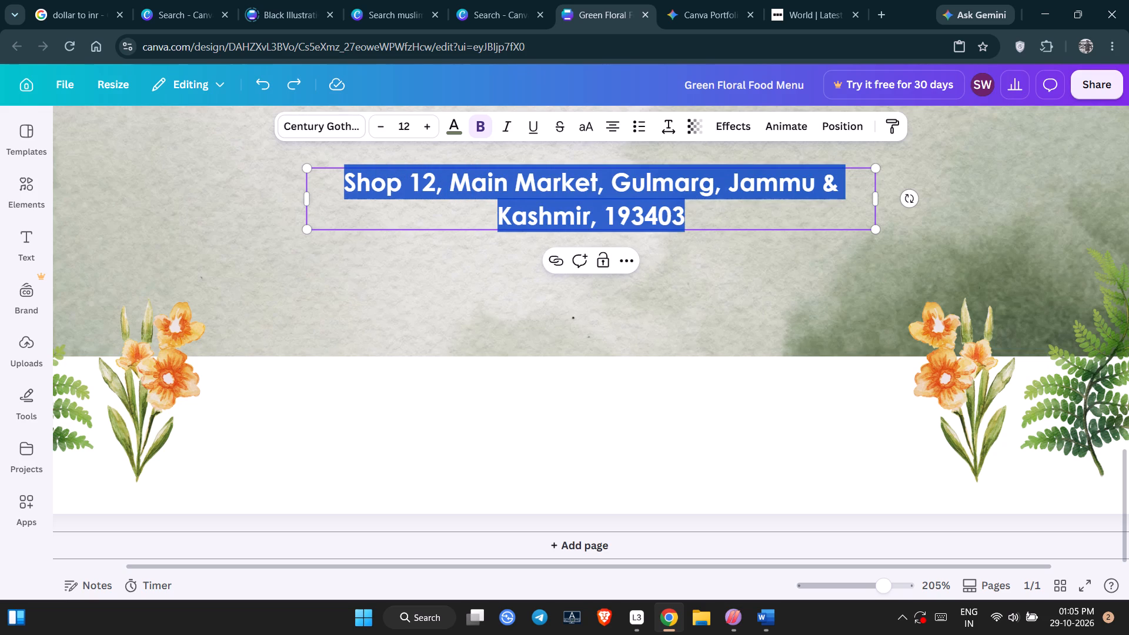
key("ctrl+v")
key("BackSpace")
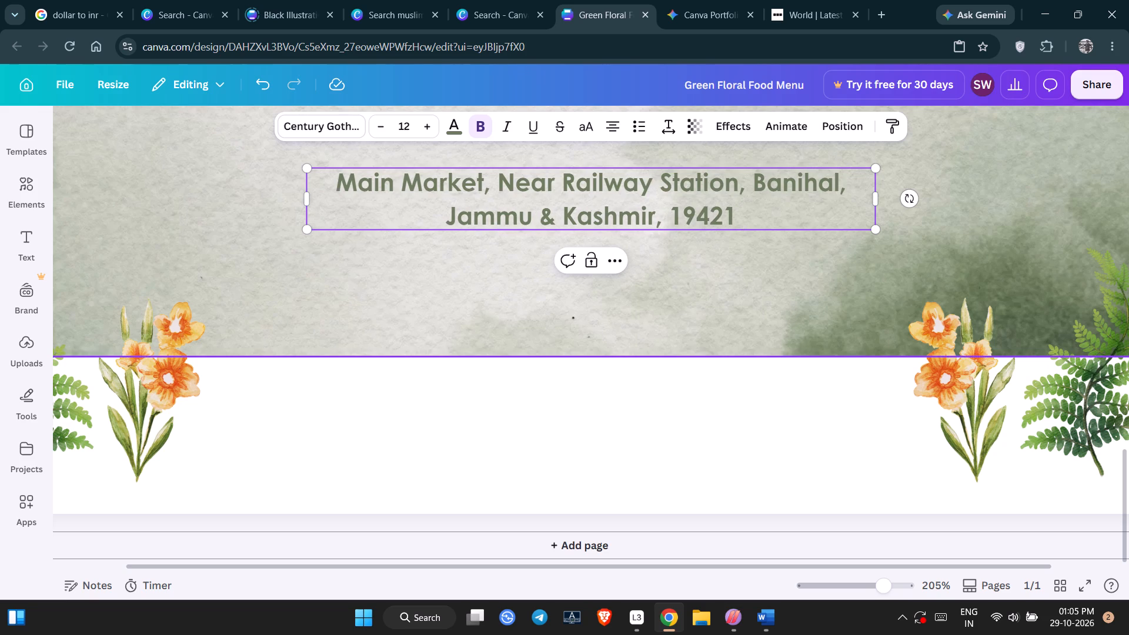
key("BackSpace")
key("BackSpace")
key("BackSpace")
key("BackSpace")
key("BackSpace")
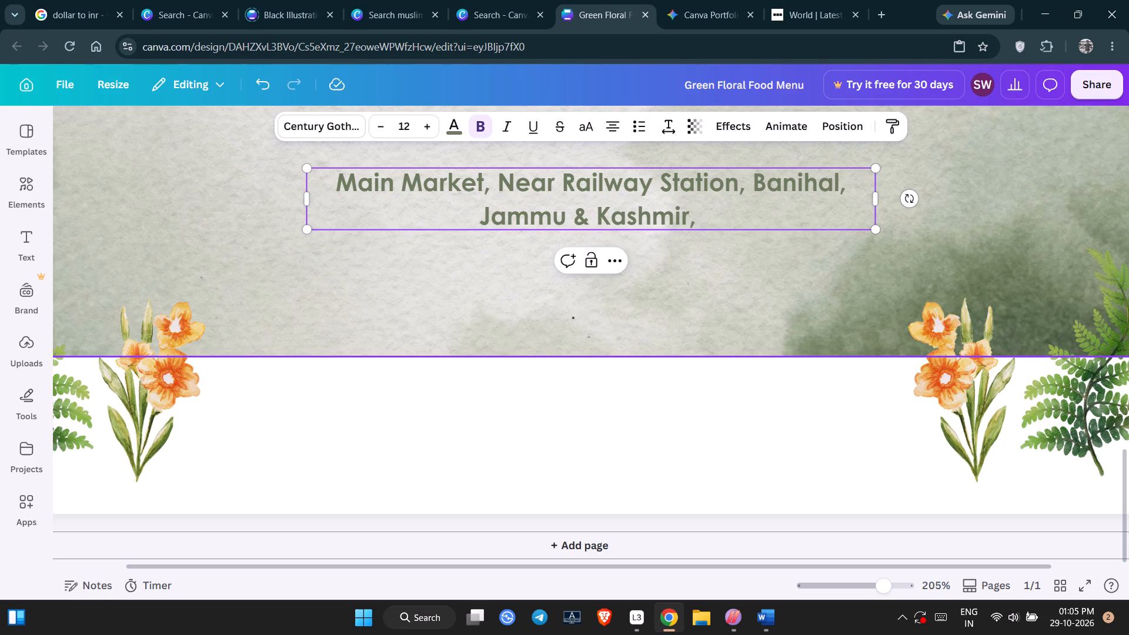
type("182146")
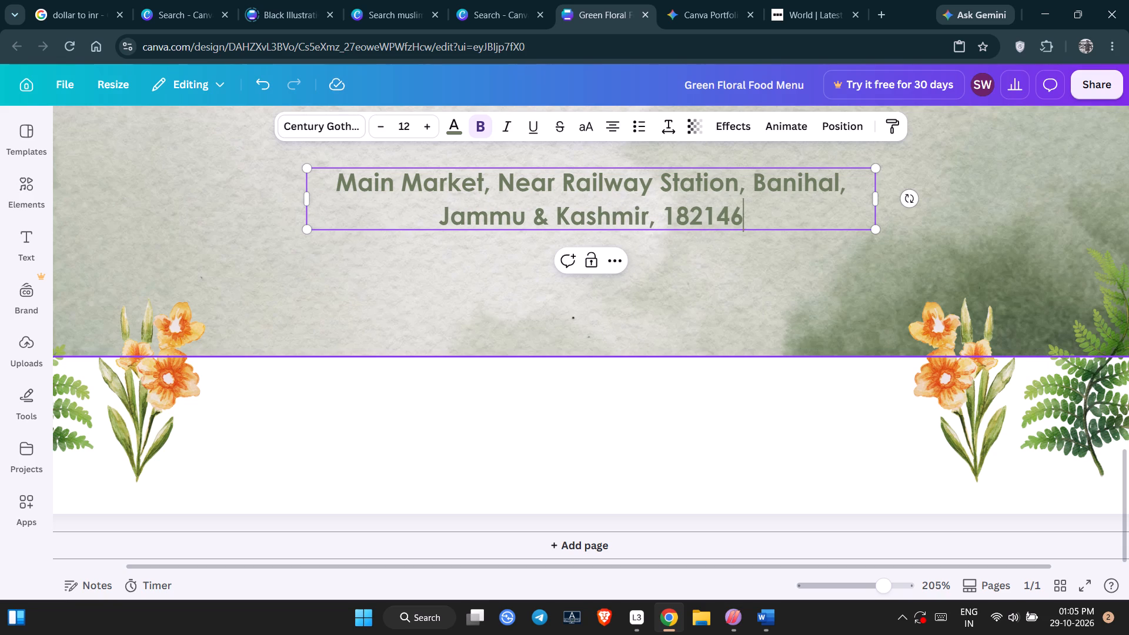
Select the bottom flower and fern group for repositioning at the foot of the menu.
left_click(380, 332)
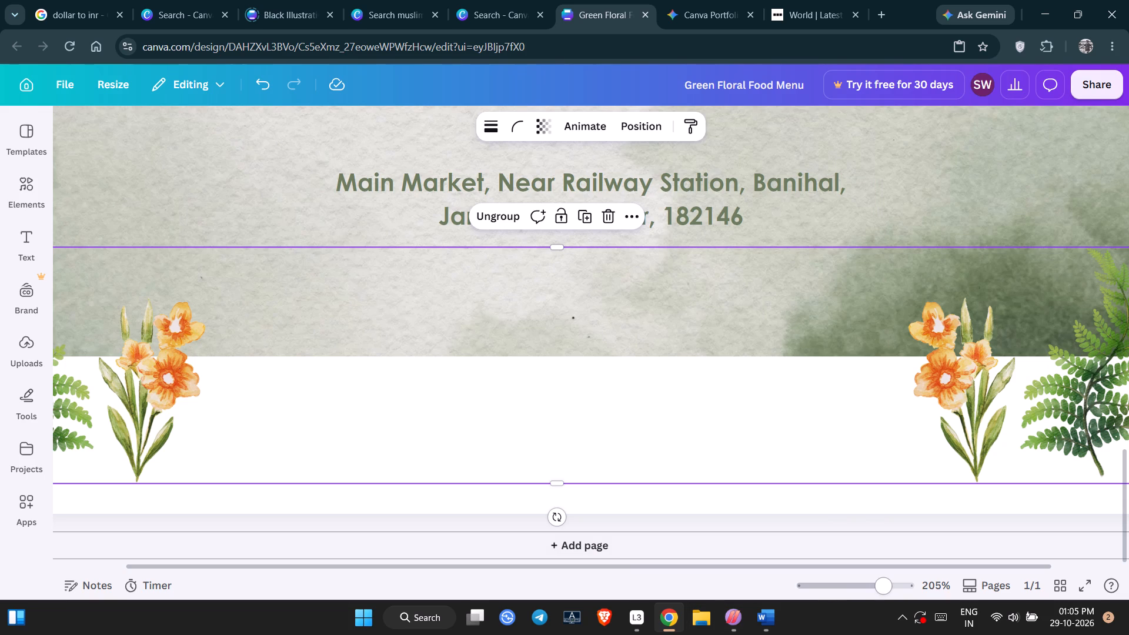
left_click_drag(880, 591, 871, 593)
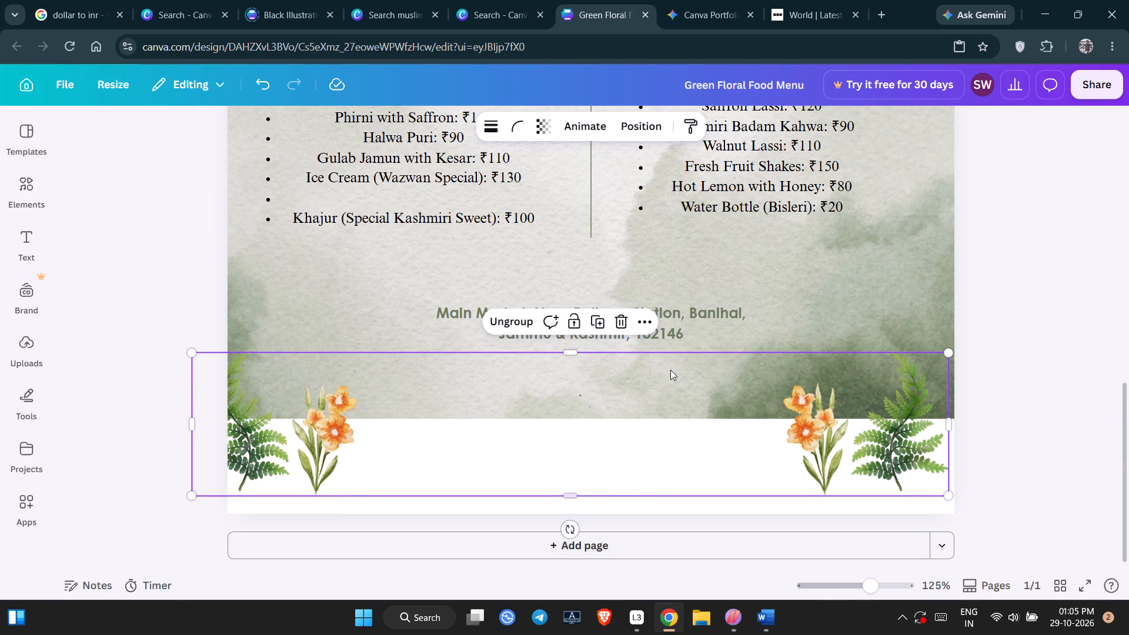
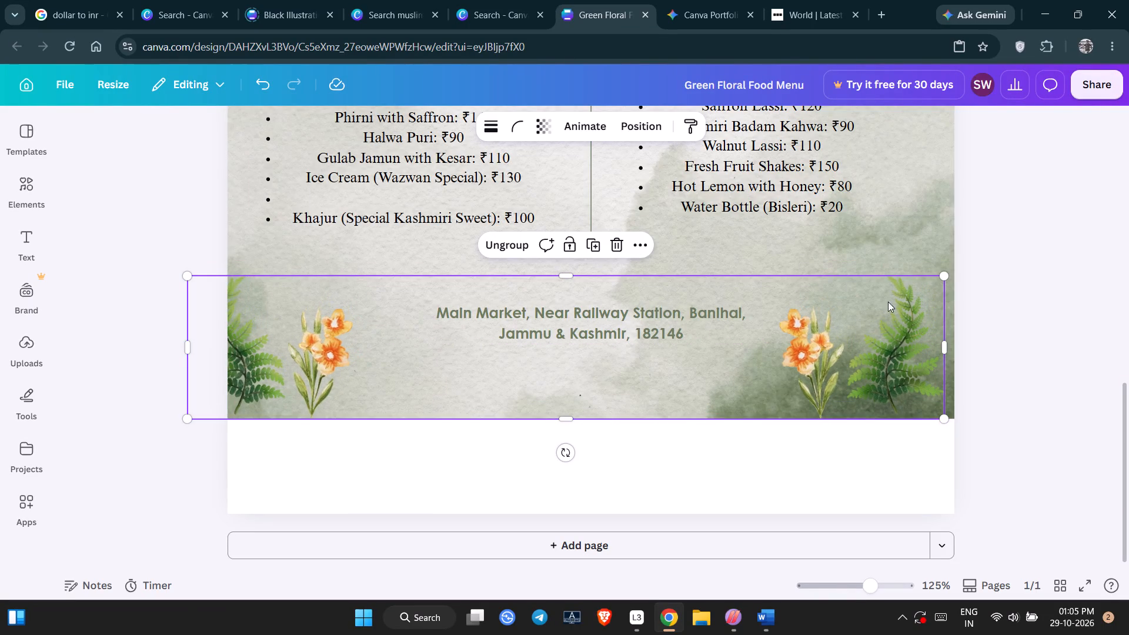
Nudge the bottom flower and fern group to the right until it is centred across the menu page.
left_click(1013, 332)
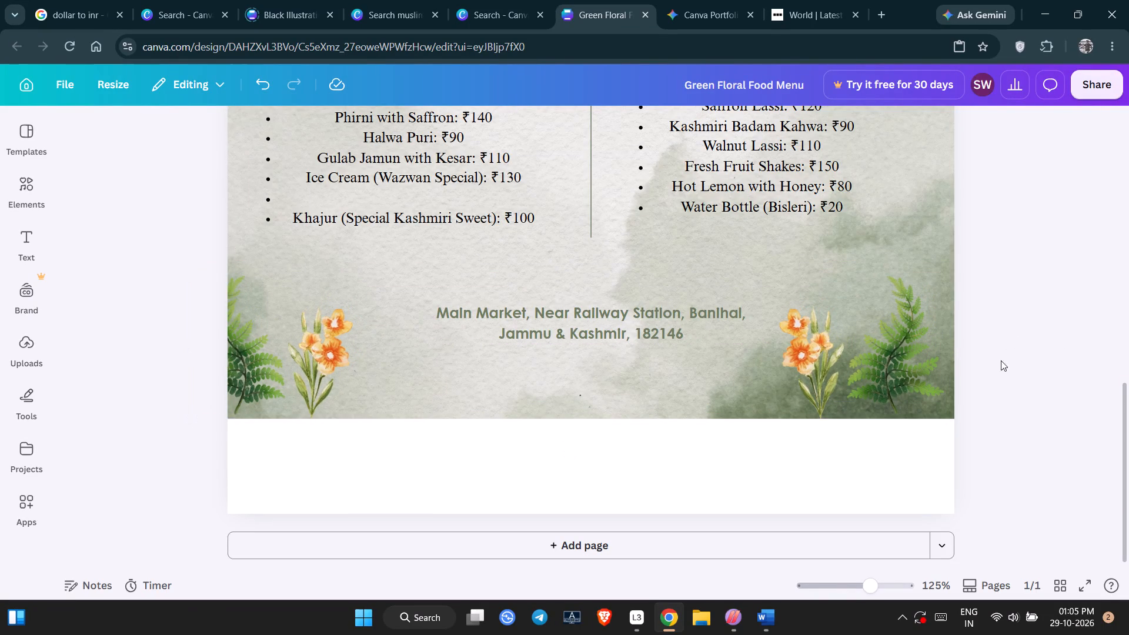
left_click(805, 388)
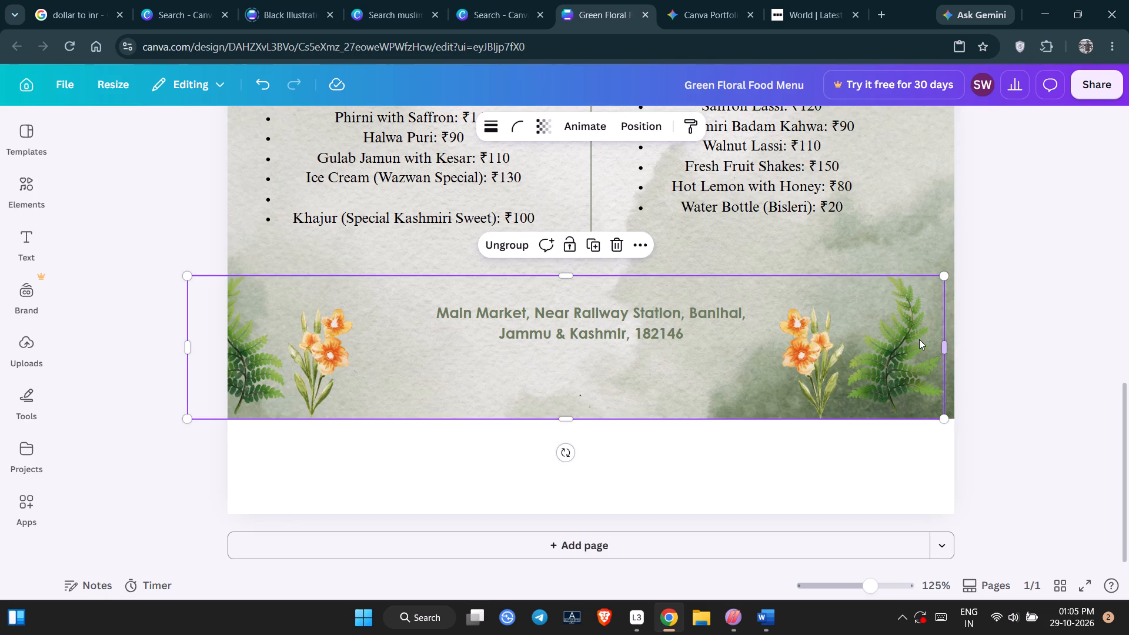
key("Right")
key("Right")
key("Right")
key("Right")
key("Right")
key("Right")
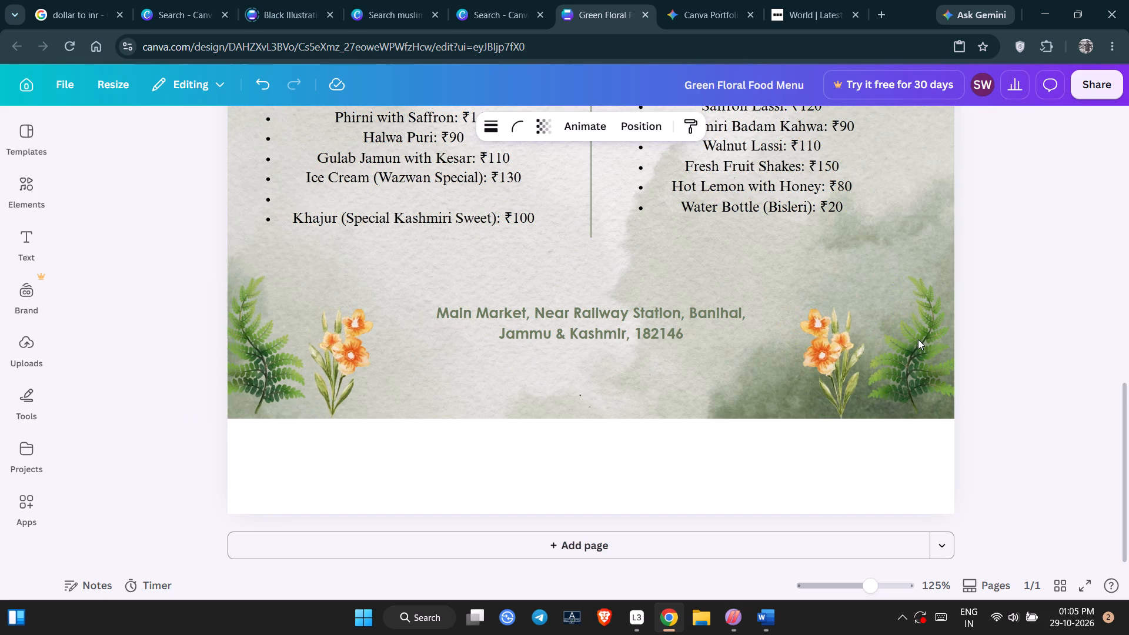
key("Right")
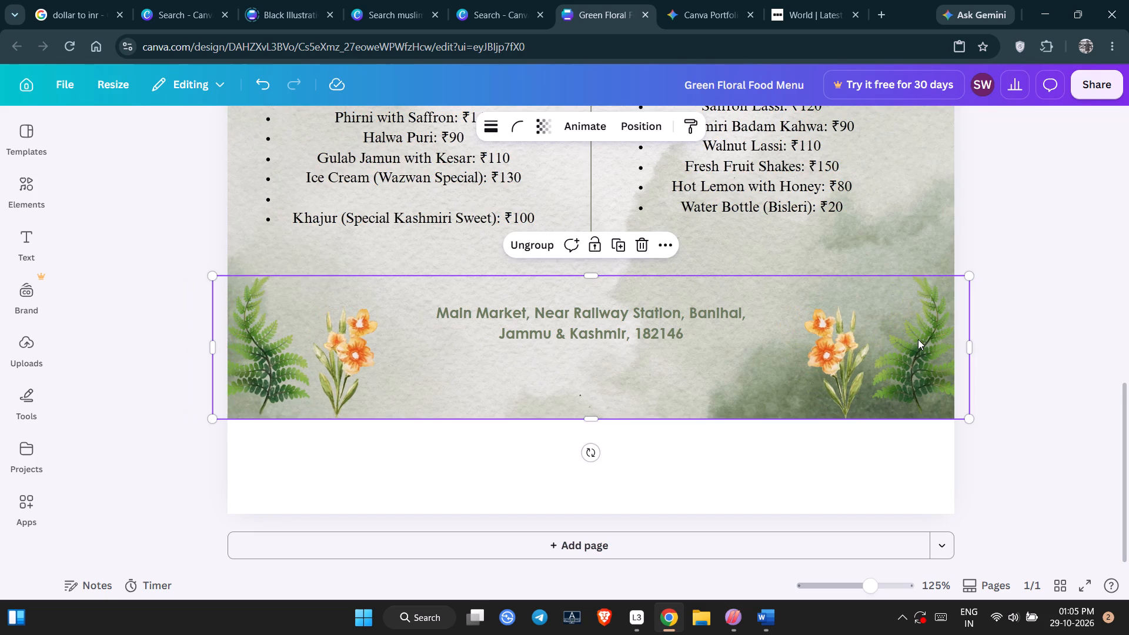
left_click(1045, 353)
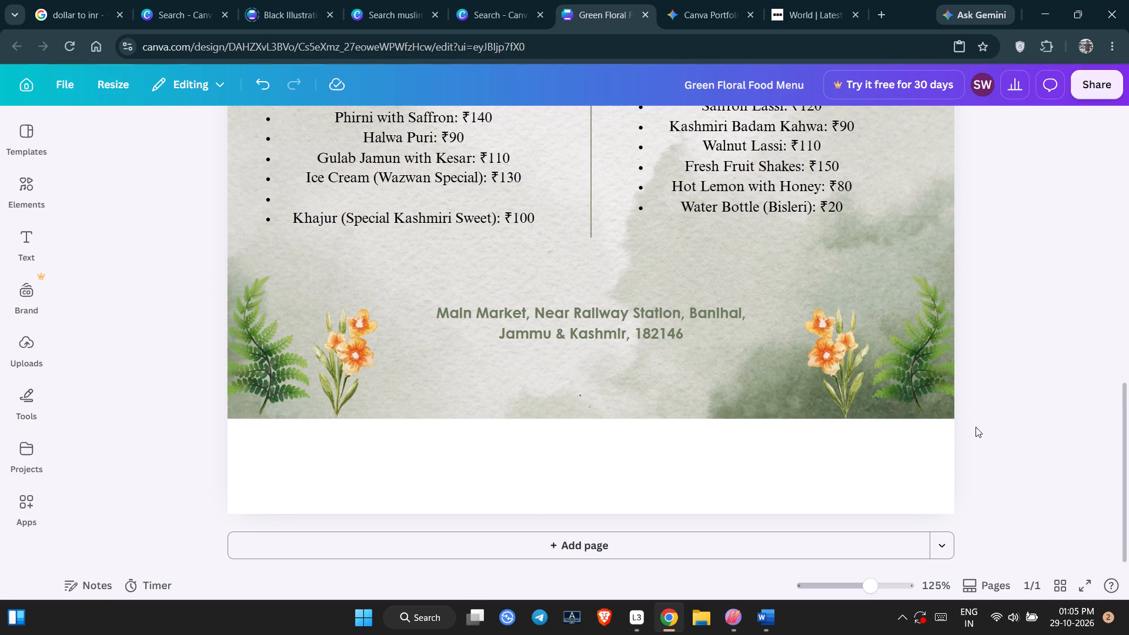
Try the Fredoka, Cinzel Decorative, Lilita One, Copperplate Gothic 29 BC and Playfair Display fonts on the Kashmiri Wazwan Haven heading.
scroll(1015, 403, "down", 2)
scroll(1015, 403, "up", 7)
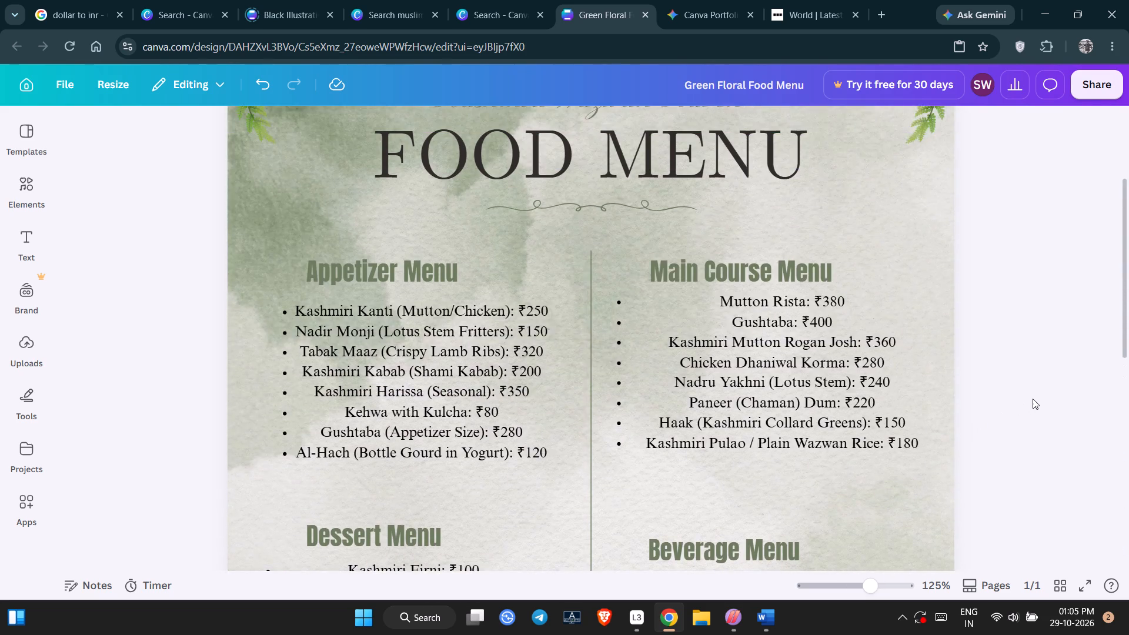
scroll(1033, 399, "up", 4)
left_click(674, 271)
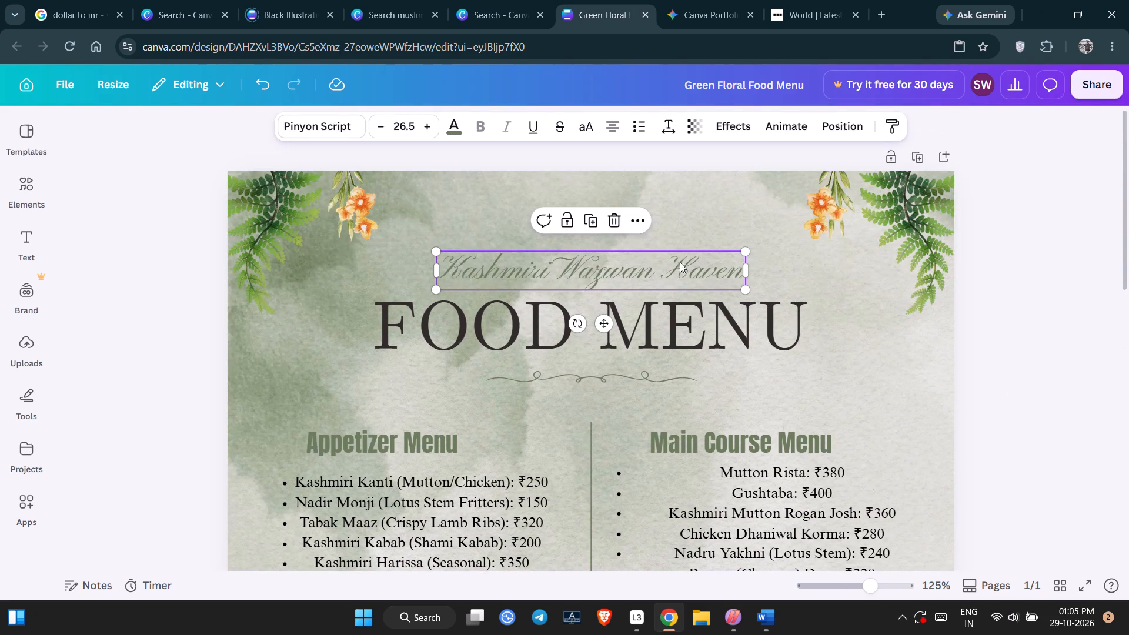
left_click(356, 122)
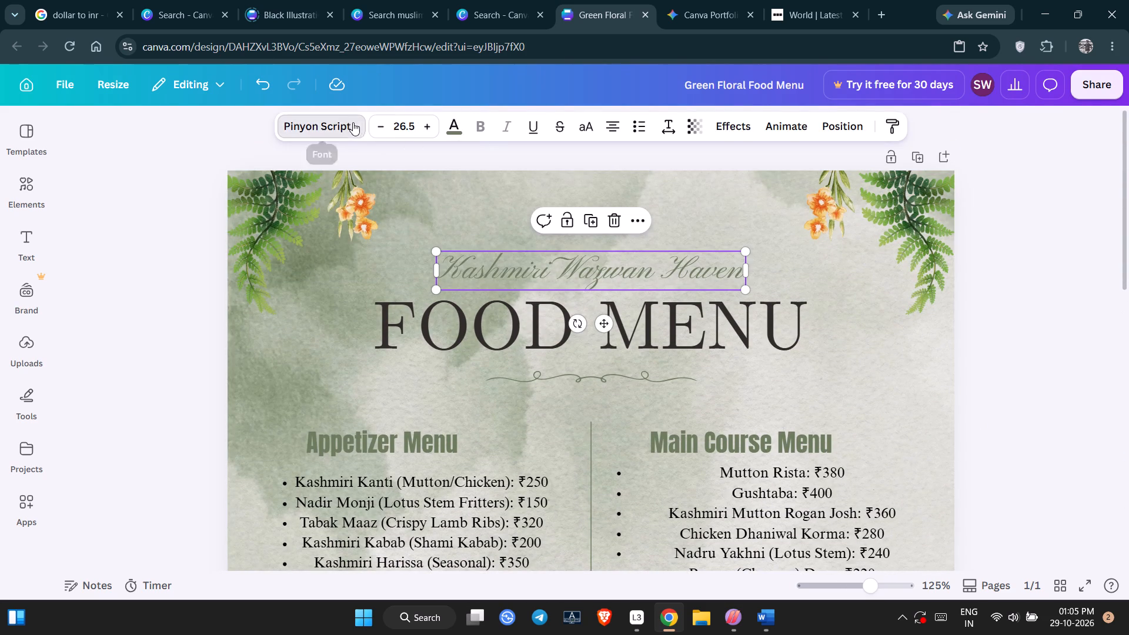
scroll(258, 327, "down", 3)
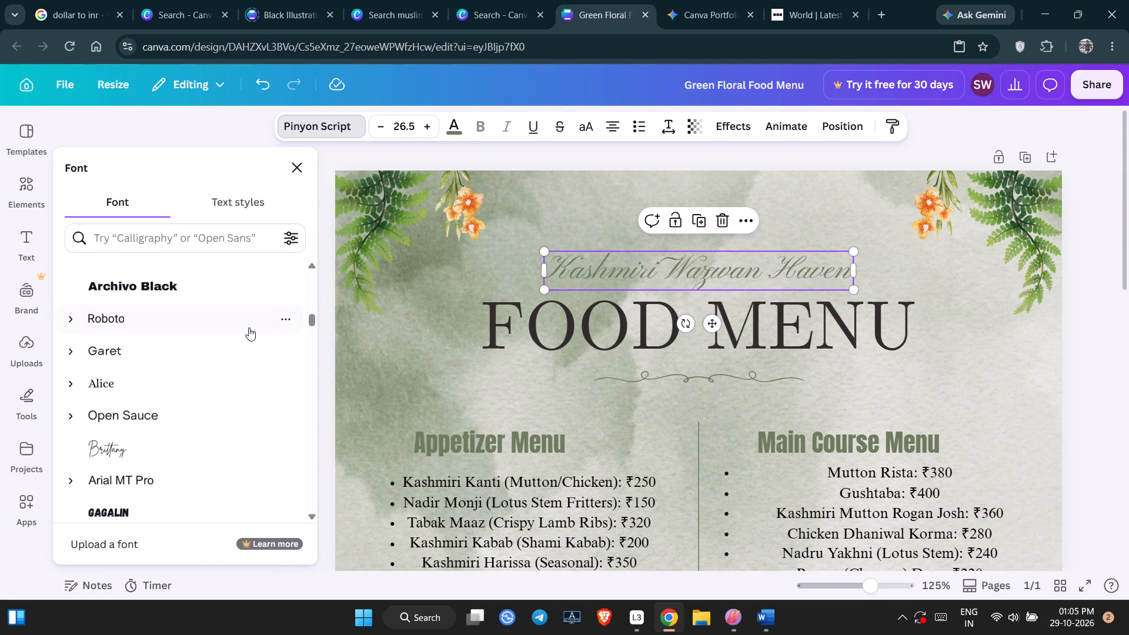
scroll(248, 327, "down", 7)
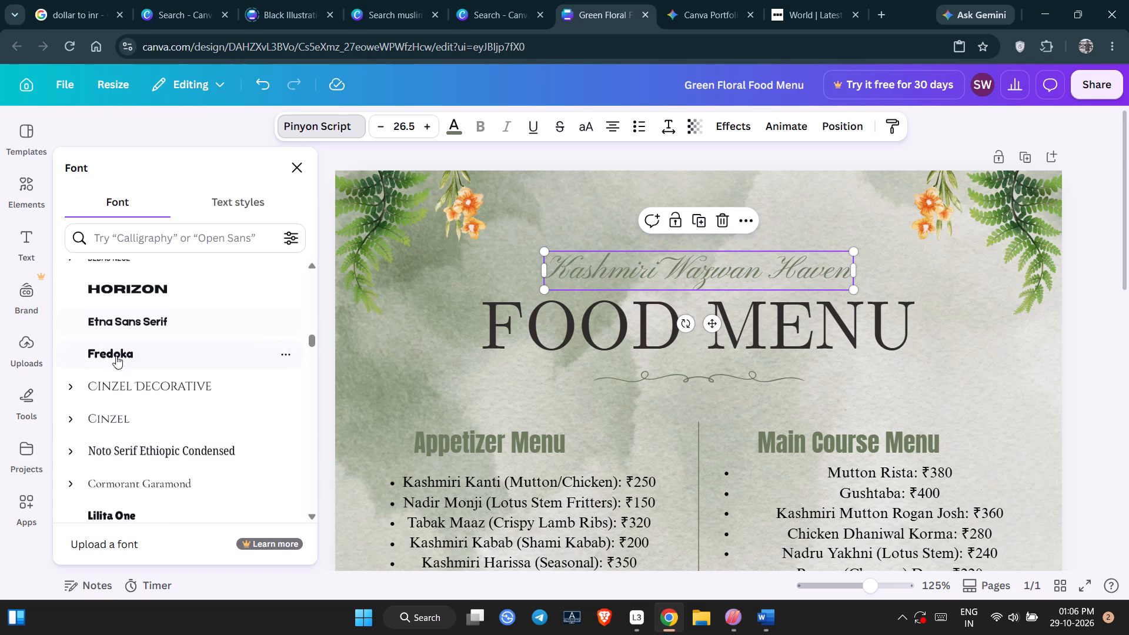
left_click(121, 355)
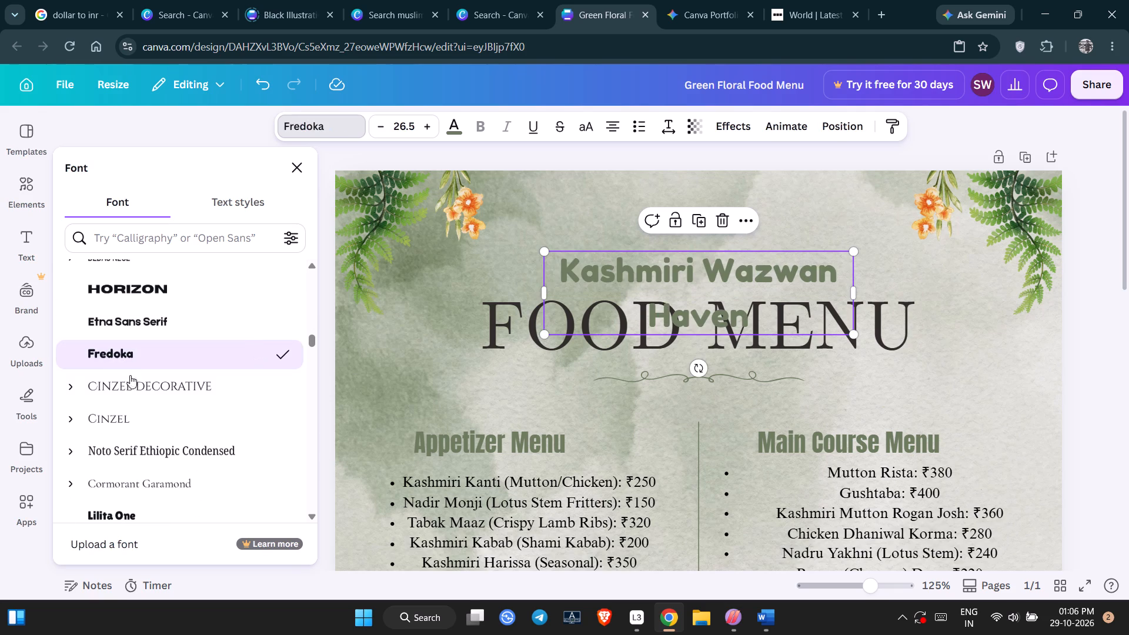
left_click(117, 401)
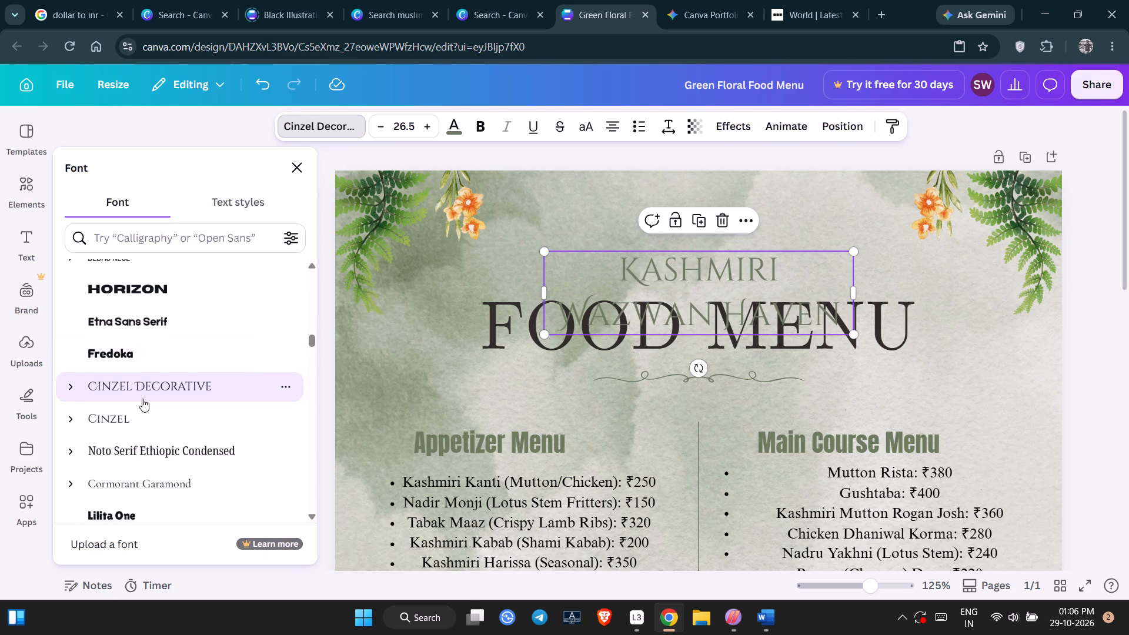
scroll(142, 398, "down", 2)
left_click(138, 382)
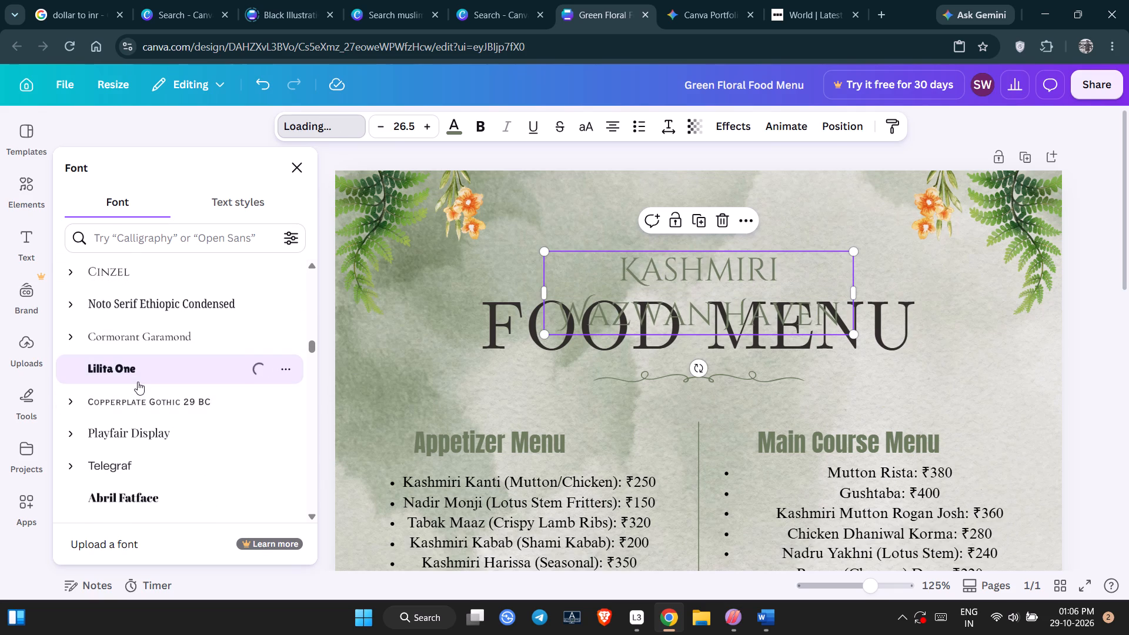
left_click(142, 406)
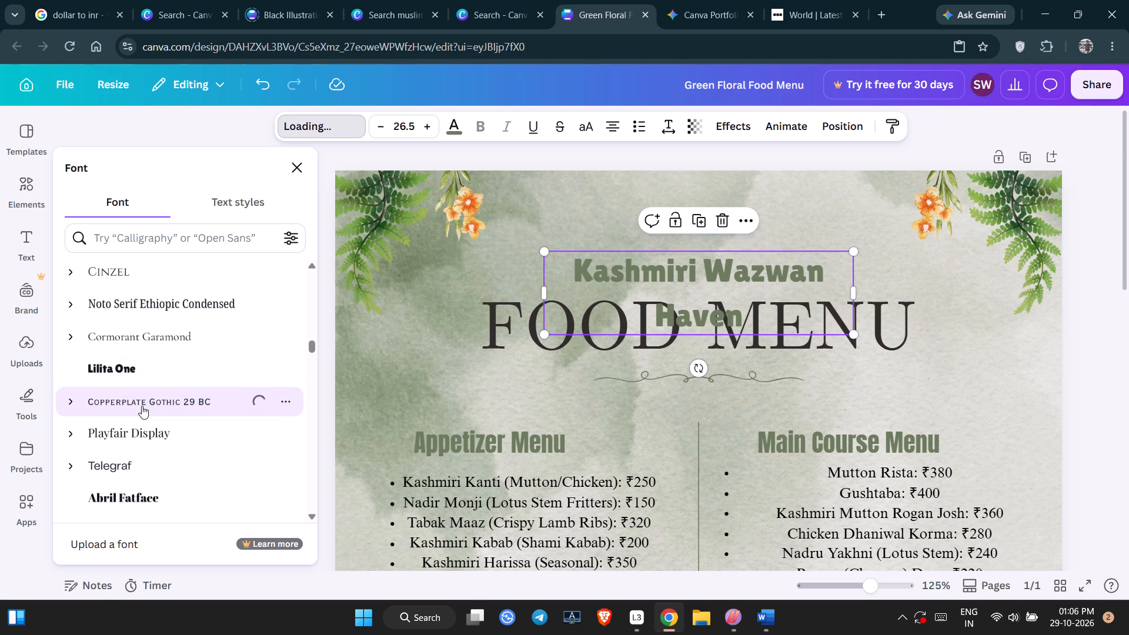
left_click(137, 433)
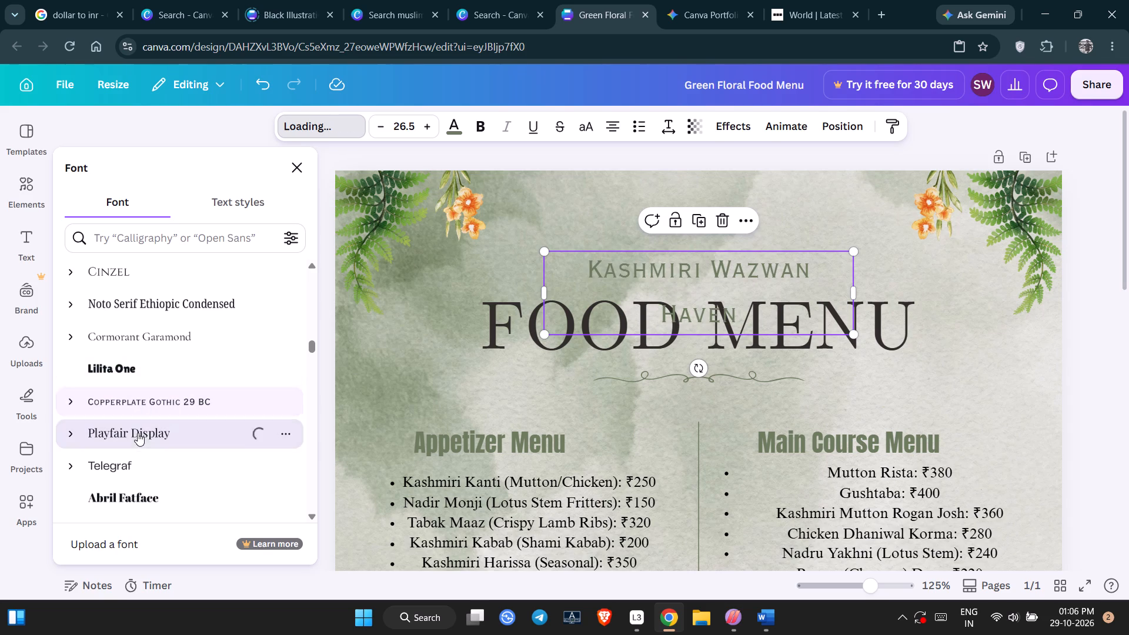
Set the font of the Kashmiri Wazwan Haven heading to Impact.
scroll(142, 426, "down", 4)
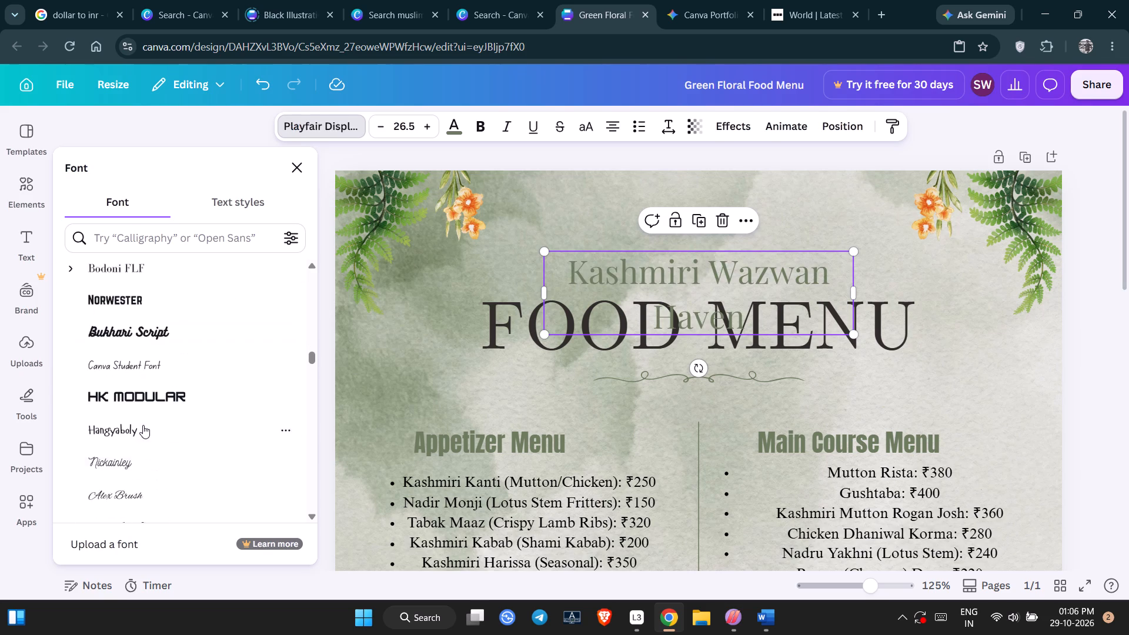
scroll(143, 423, "down", 2)
left_click(135, 411)
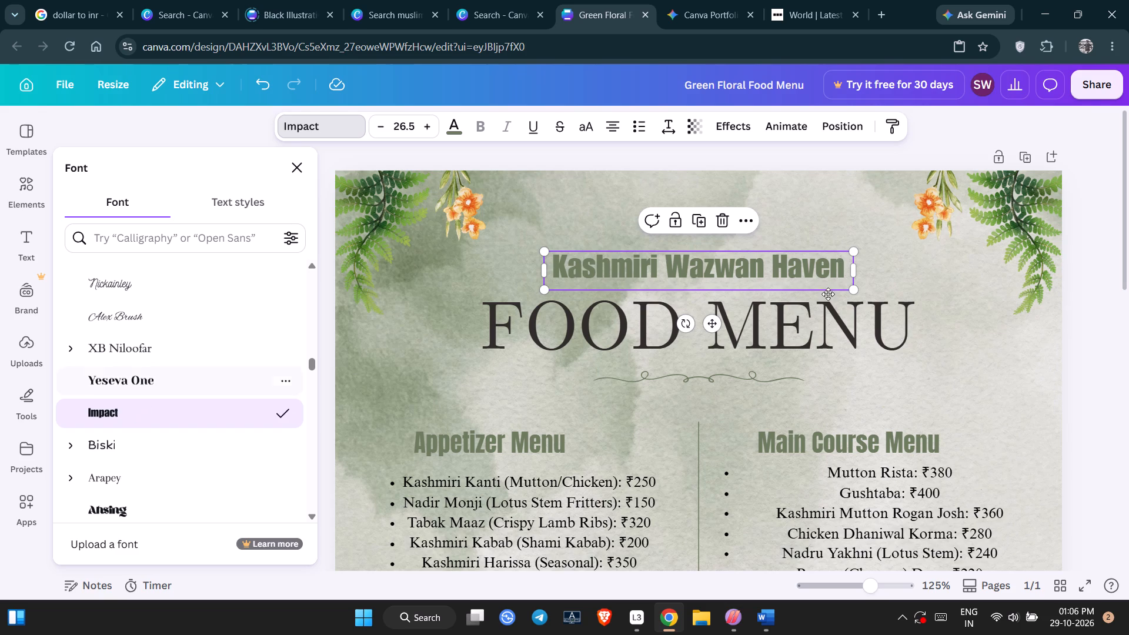
left_click(1102, 316)
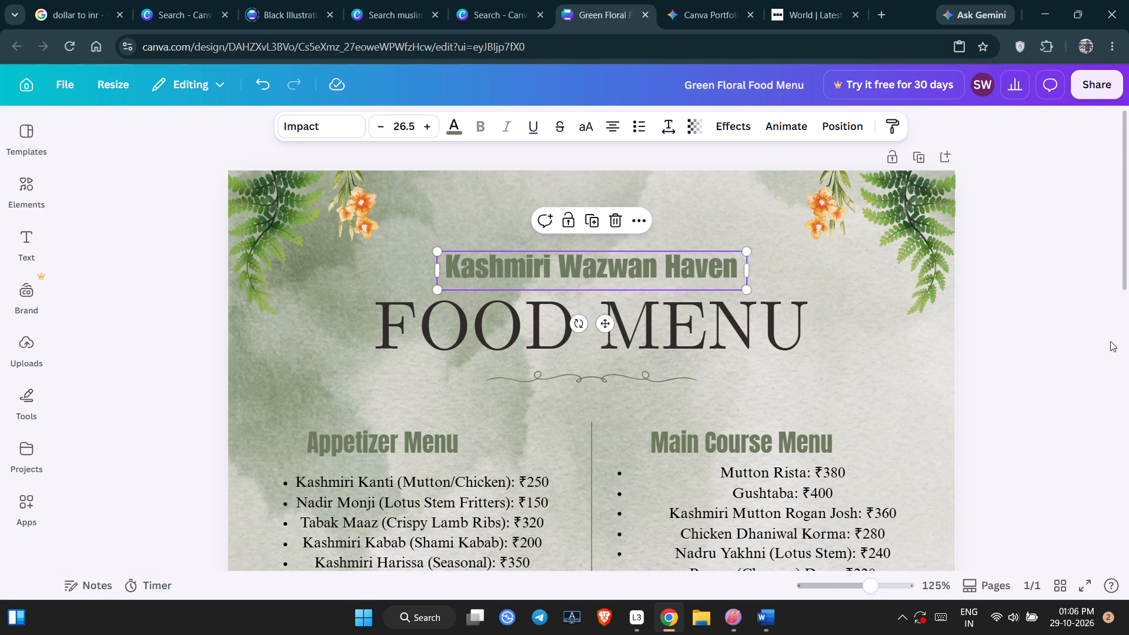
left_click(1090, 336)
Review the whole menu from heading to footer, checking the new heading font, the four food sections and the bottom decoration.
scroll(994, 356, "down", 1)
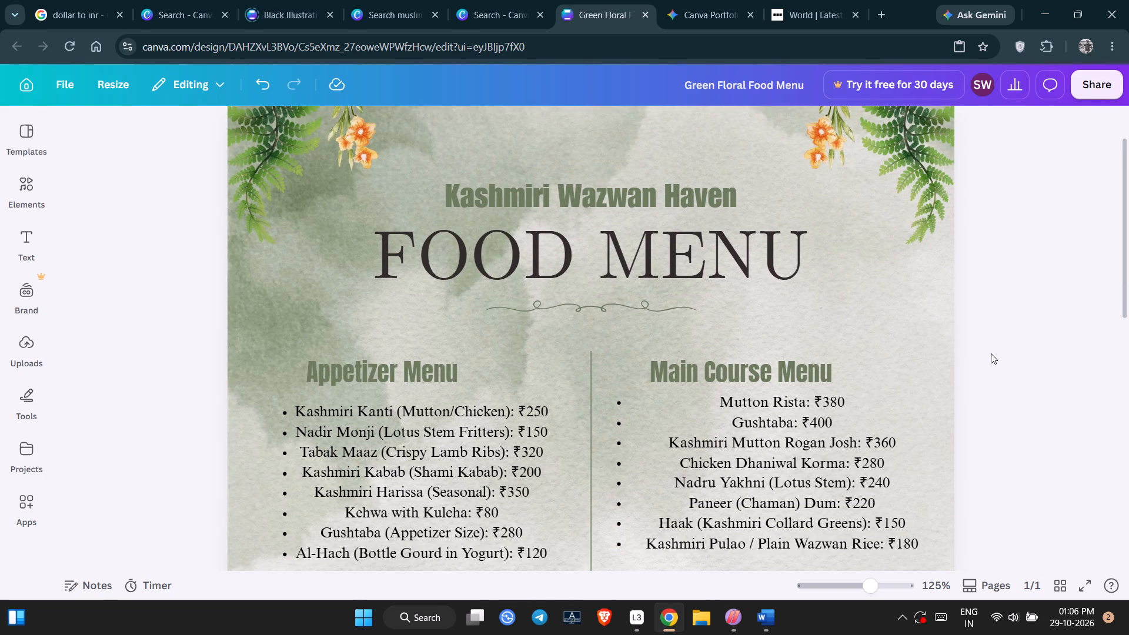
scroll(1001, 340, "down", 4)
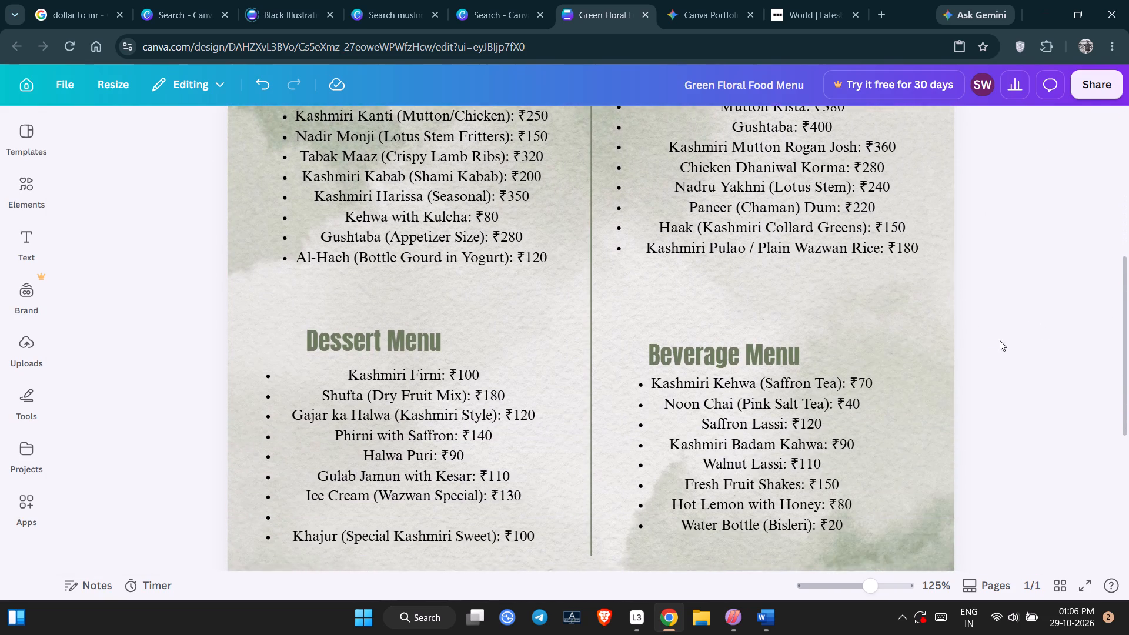
scroll(1000, 340, "down", 2)
scroll(1000, 340, "up", 9)
scroll(1000, 340, "down", 2)
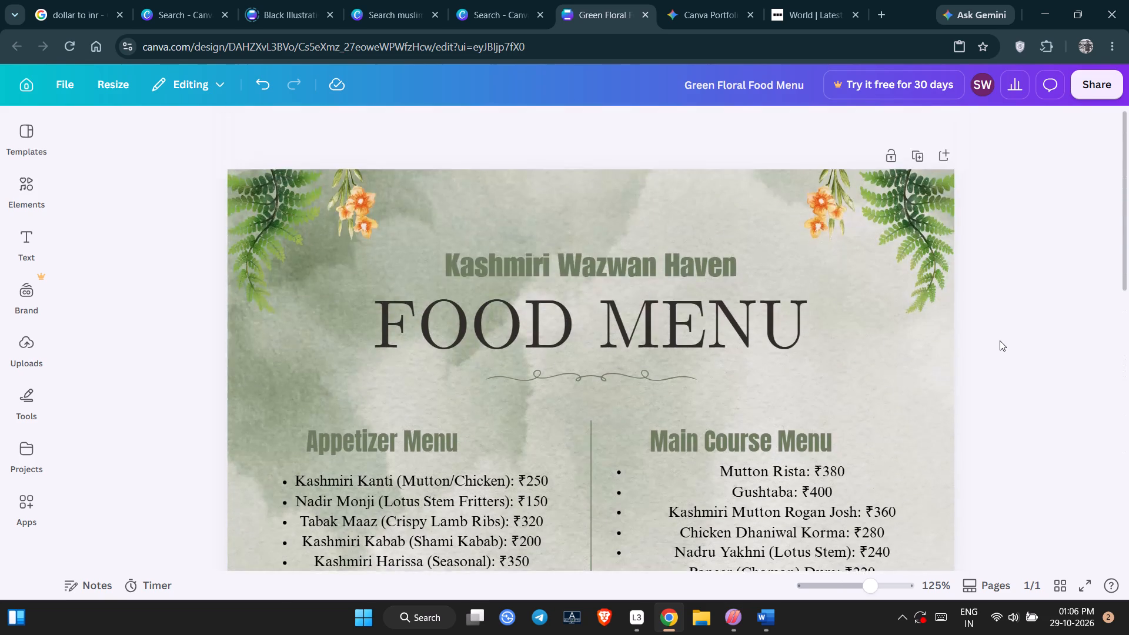
scroll(1000, 340, "down", 5)
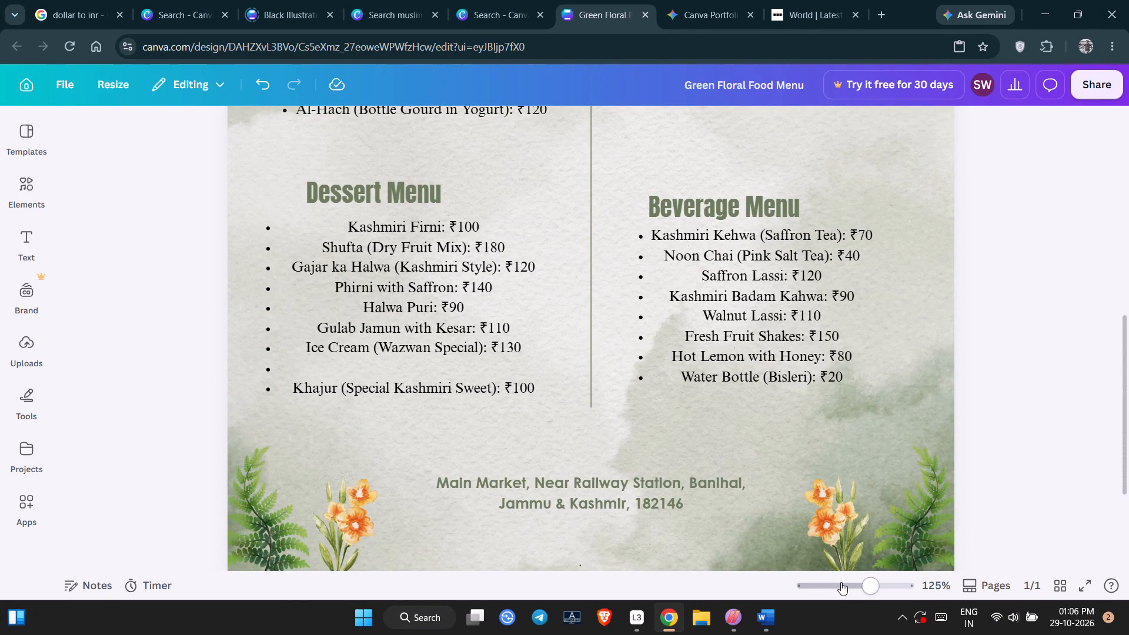
Capture a rectangular screenshot of the complete green menu artwork, excluding the blank white strip beneath it.
left_click_drag(870, 584, 864, 586)
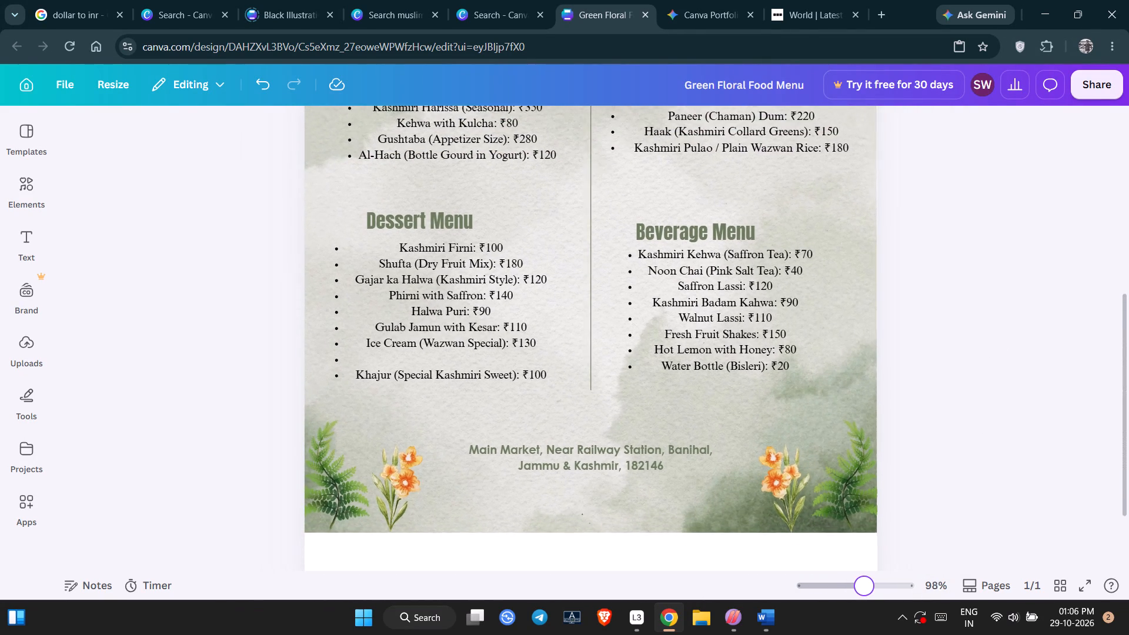
left_click_drag(864, 586, 863, 586)
scroll(938, 469, "up", 1)
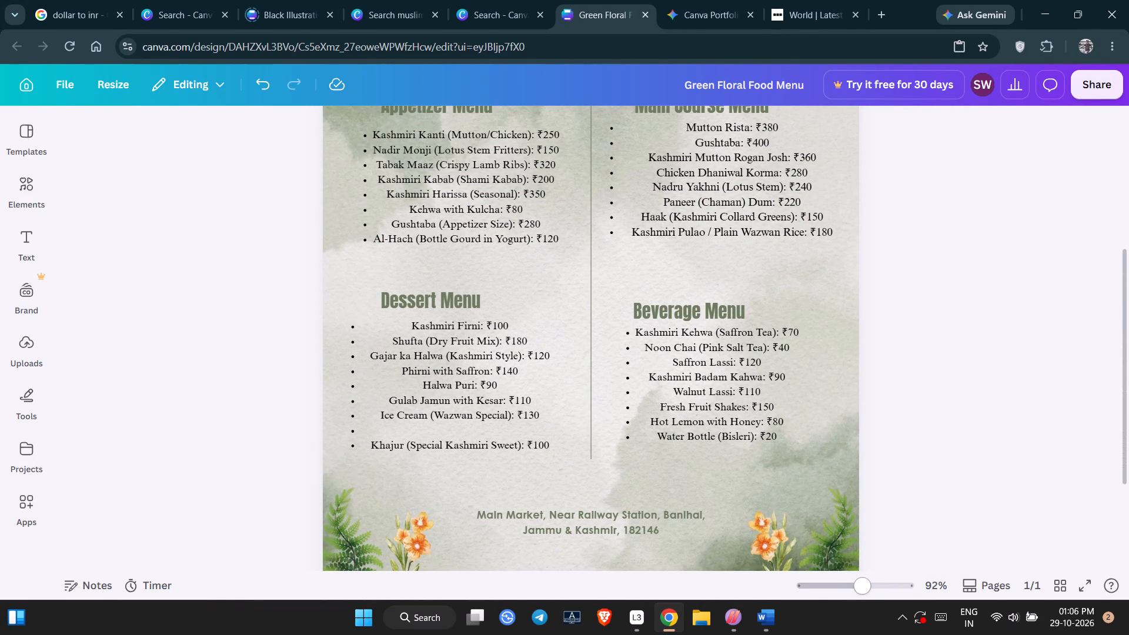
left_click_drag(859, 586, 853, 587)
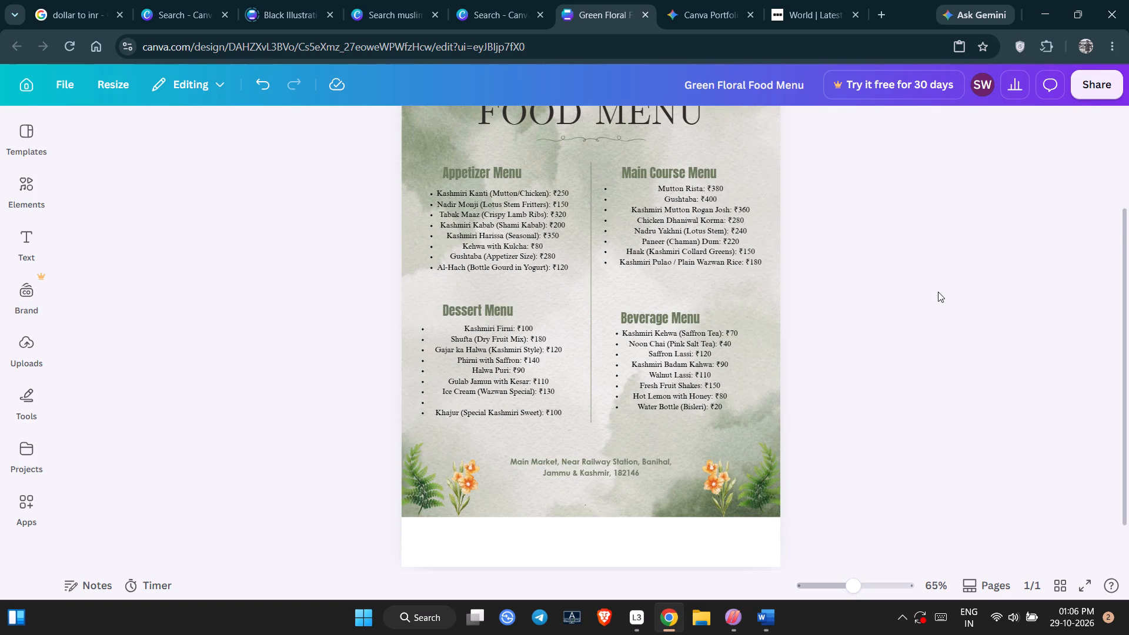
scroll(938, 291, "up", 2)
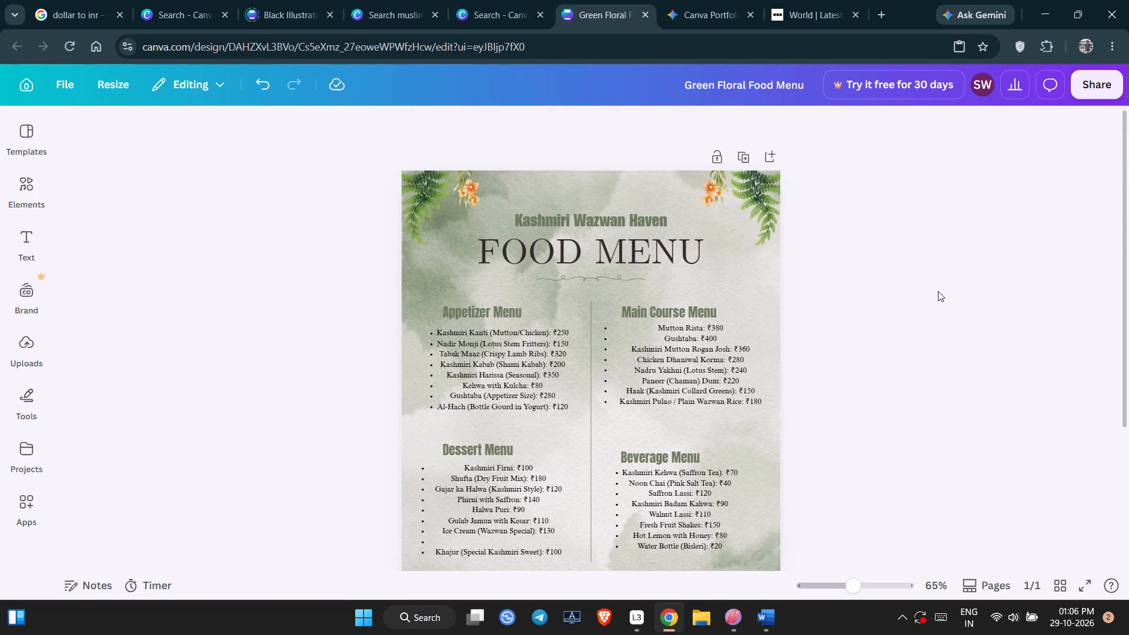
scroll(938, 291, "down", 1)
left_click(845, 584)
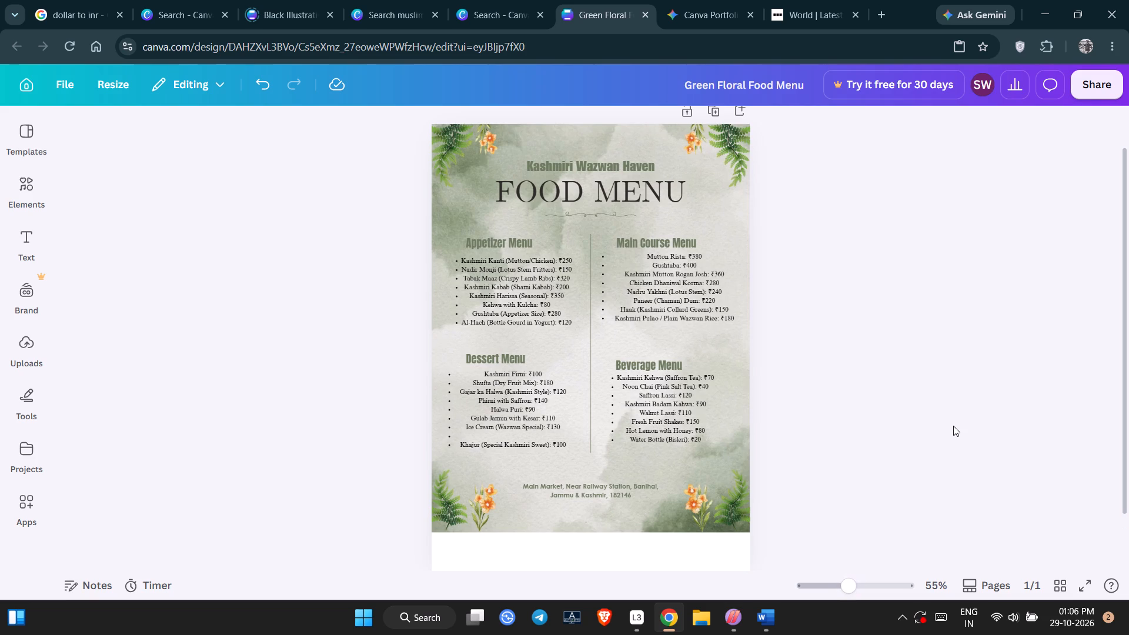
key("shift+super+s")
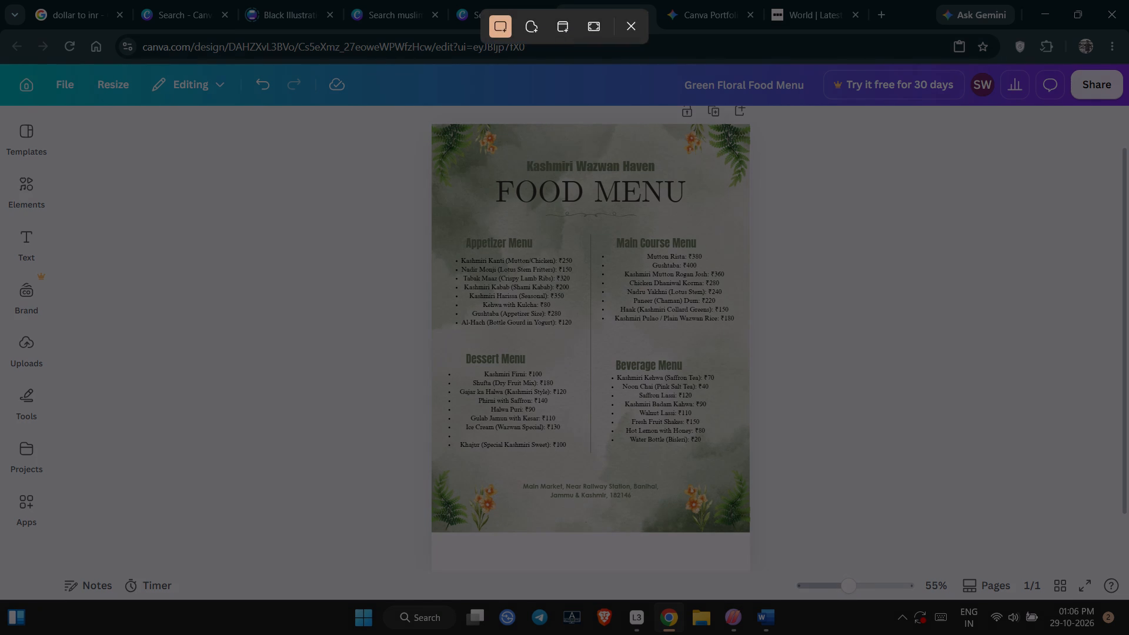
left_click_drag(432, 123, 435, 138)
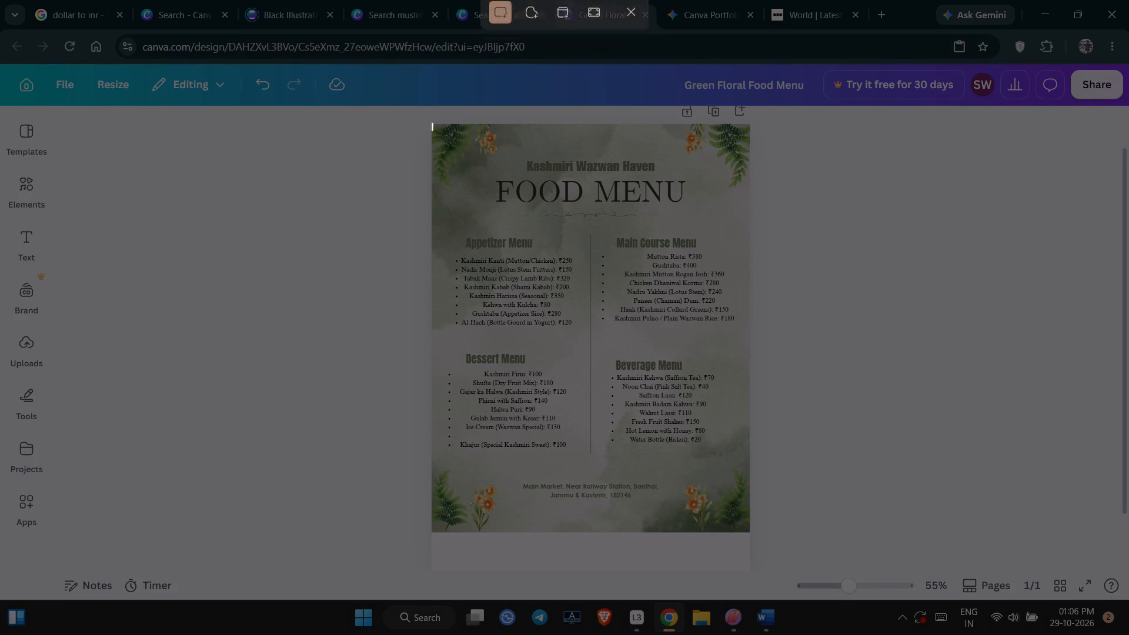
left_click_drag(435, 138, 750, 531)
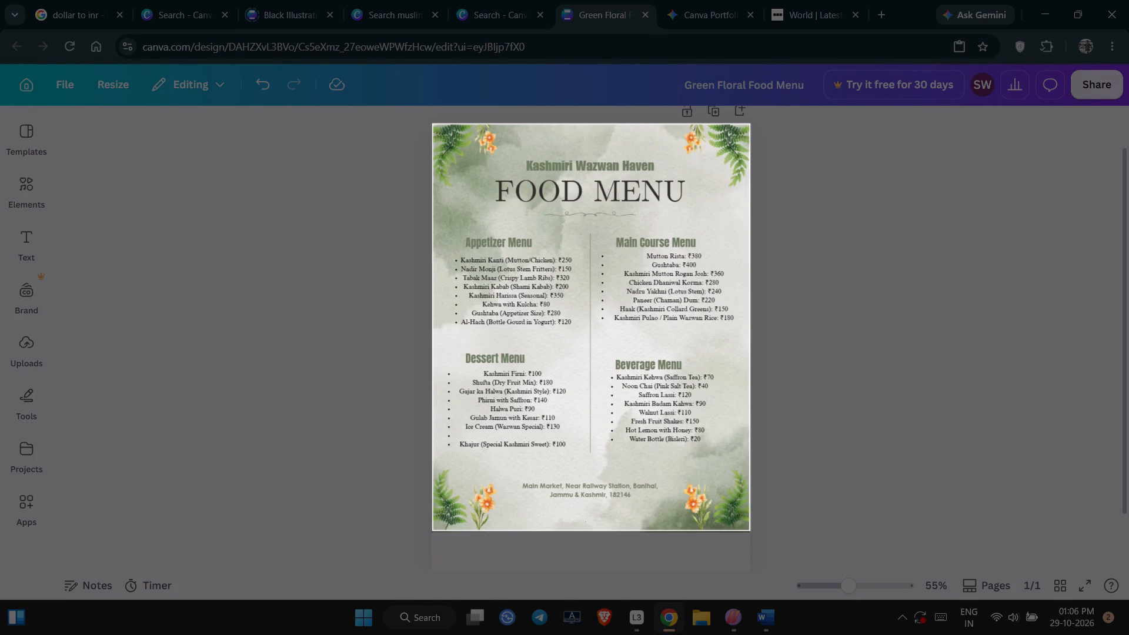
left_click_drag(750, 531, 750, 532)
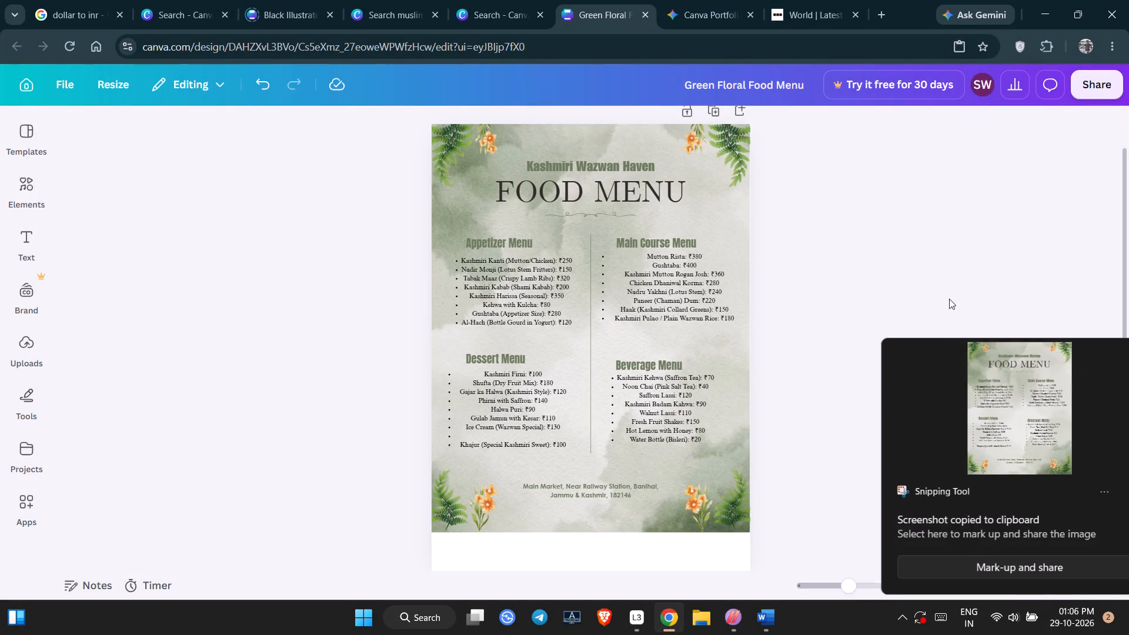
left_click(955, 277)
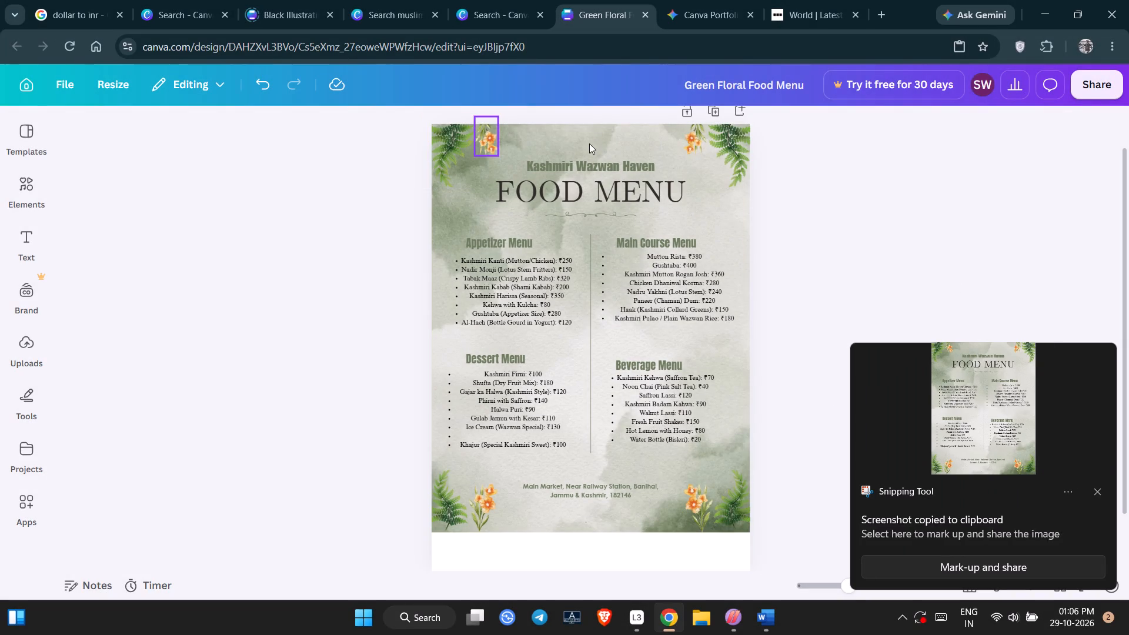
Examine the editing tools, style matches and filters offered for the menu's green watercolour background image.
left_click(589, 142)
left_click(312, 119)
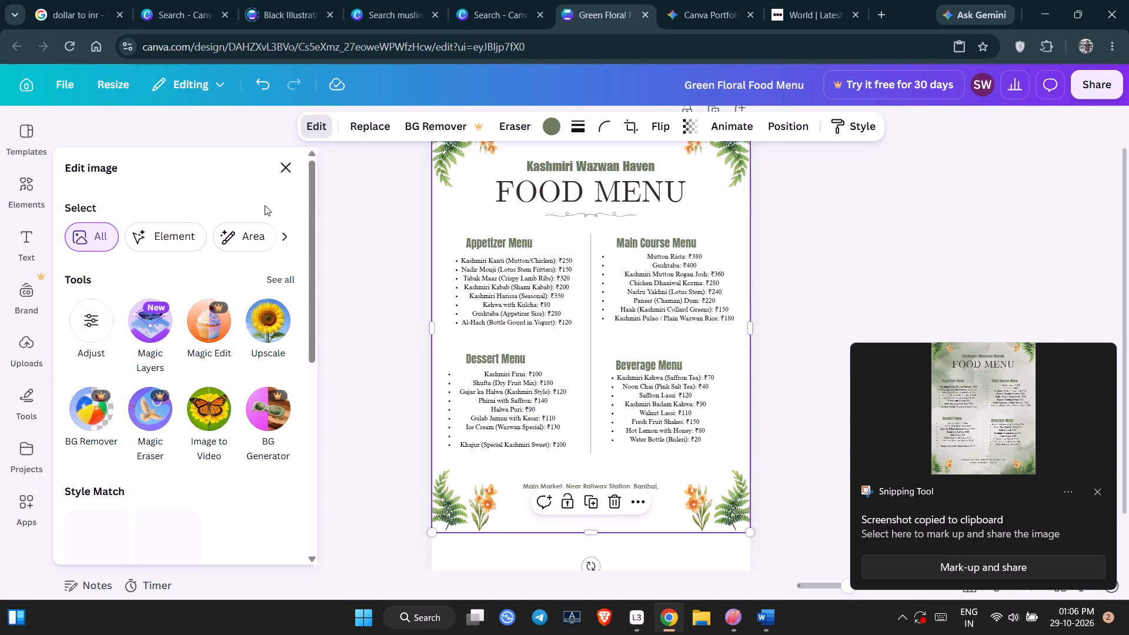
scroll(178, 298, "down", 4)
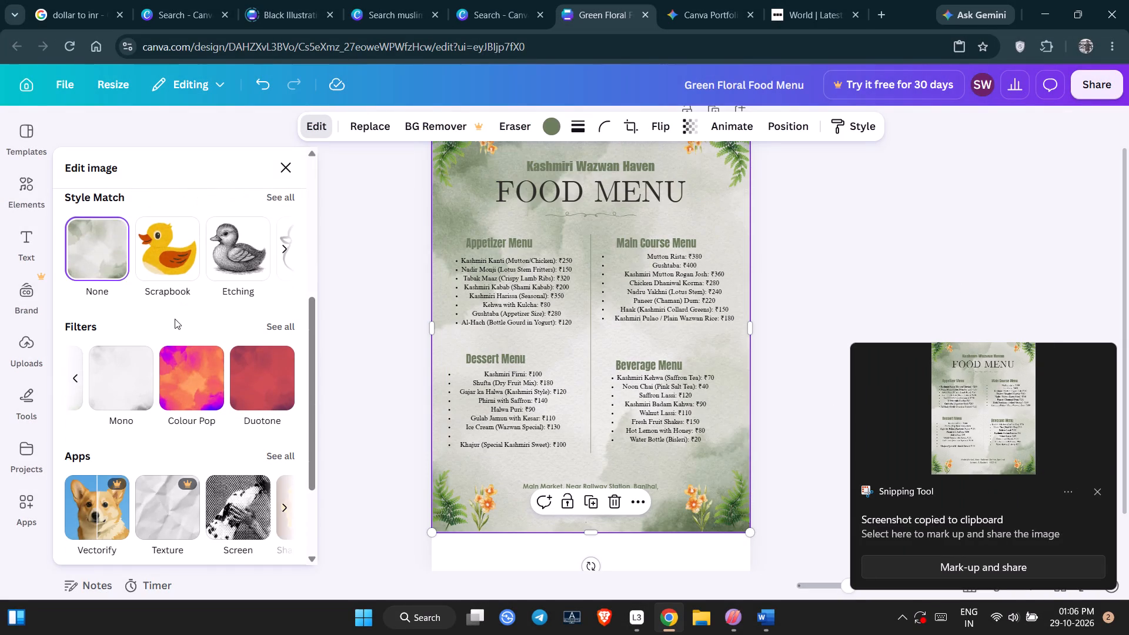
scroll(175, 324, "down", 2)
scroll(178, 337, "up", 2)
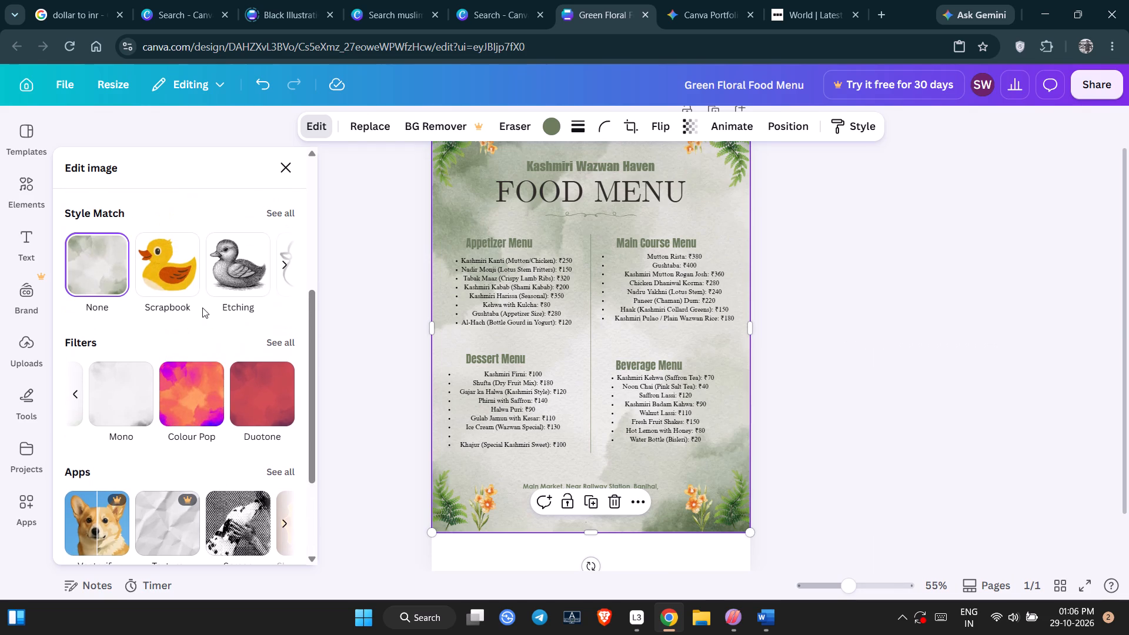
left_click(857, 312)
left_click(853, 311)
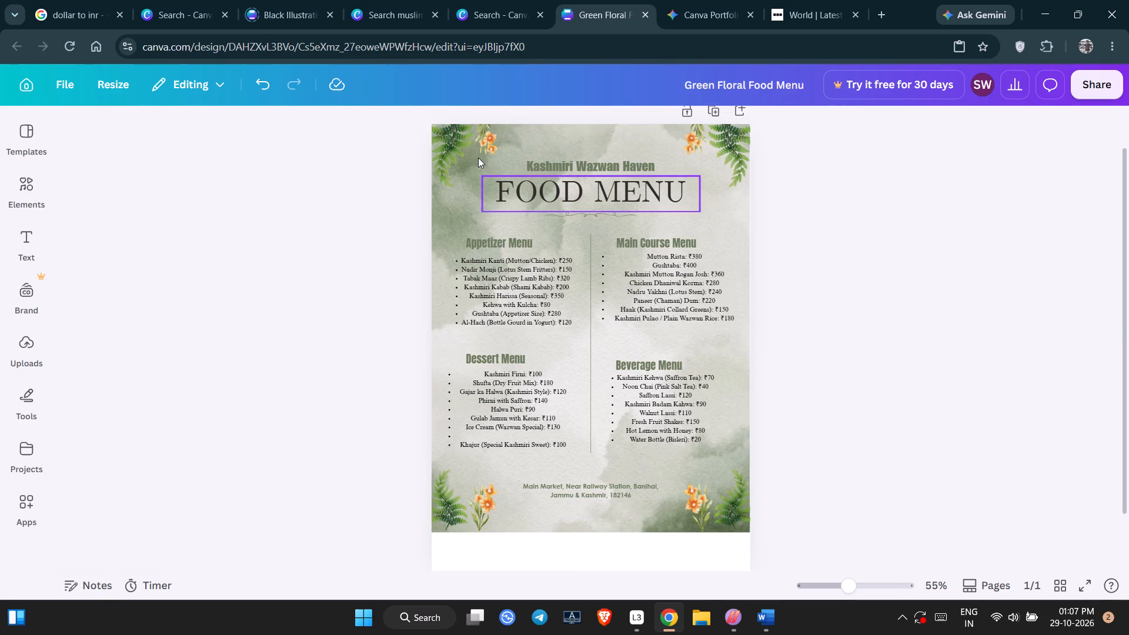
left_click(478, 157)
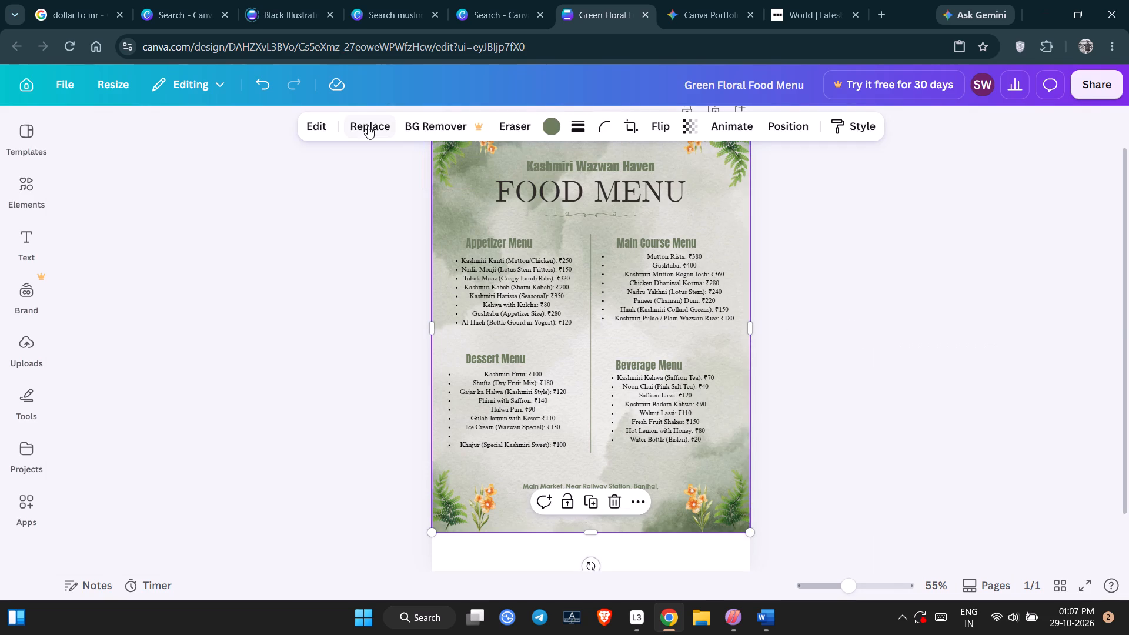
left_click(304, 119)
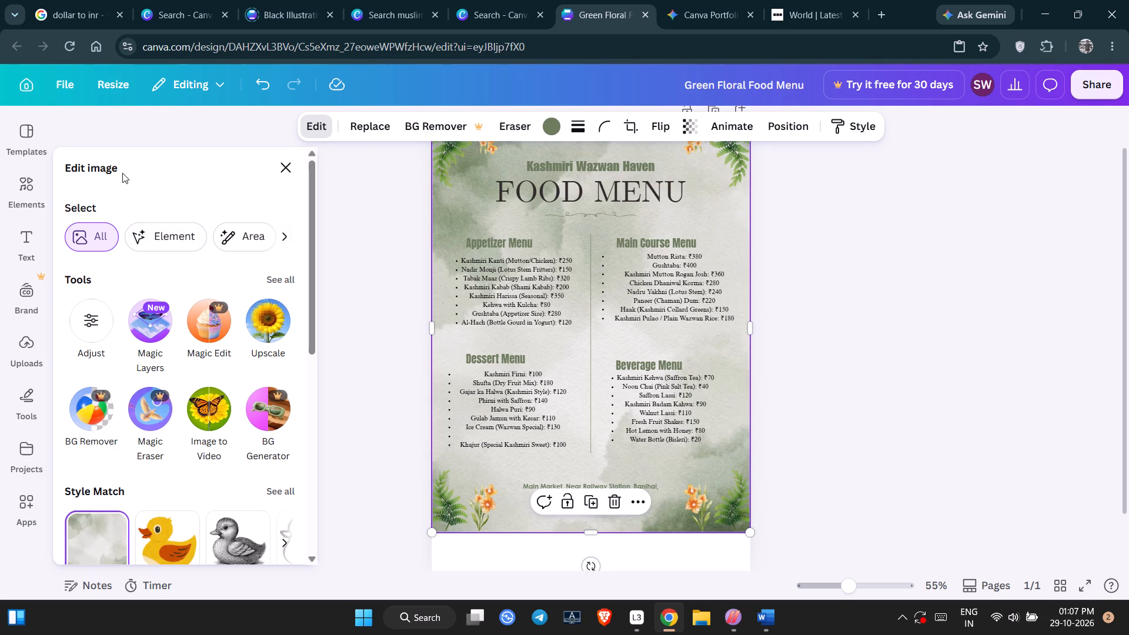
left_click(460, 207)
left_click(579, 145)
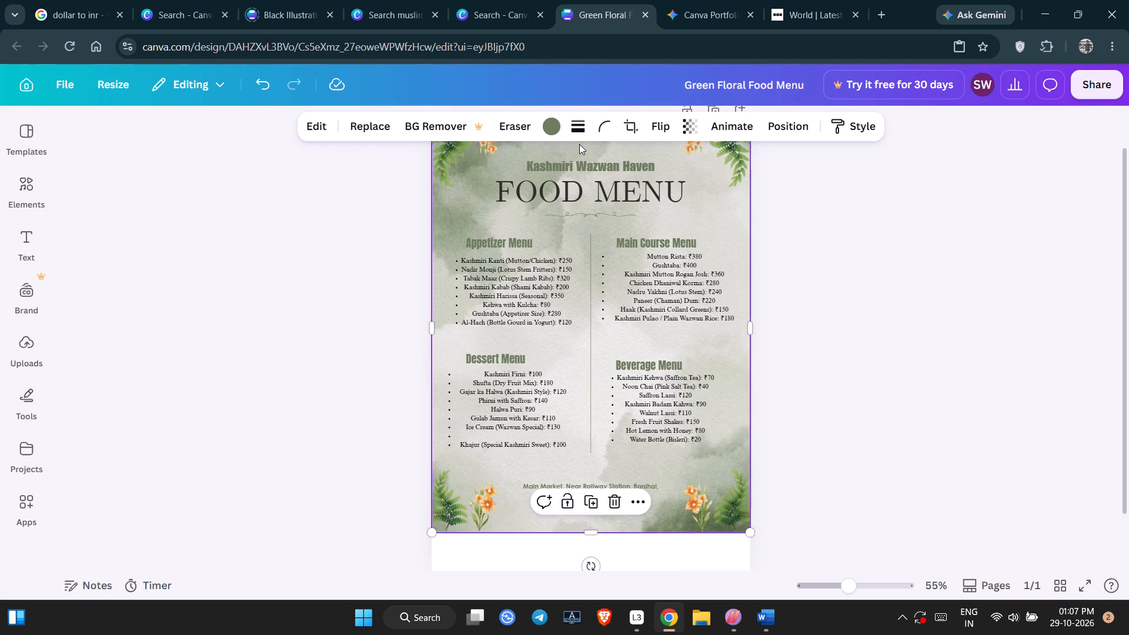
left_click(357, 173)
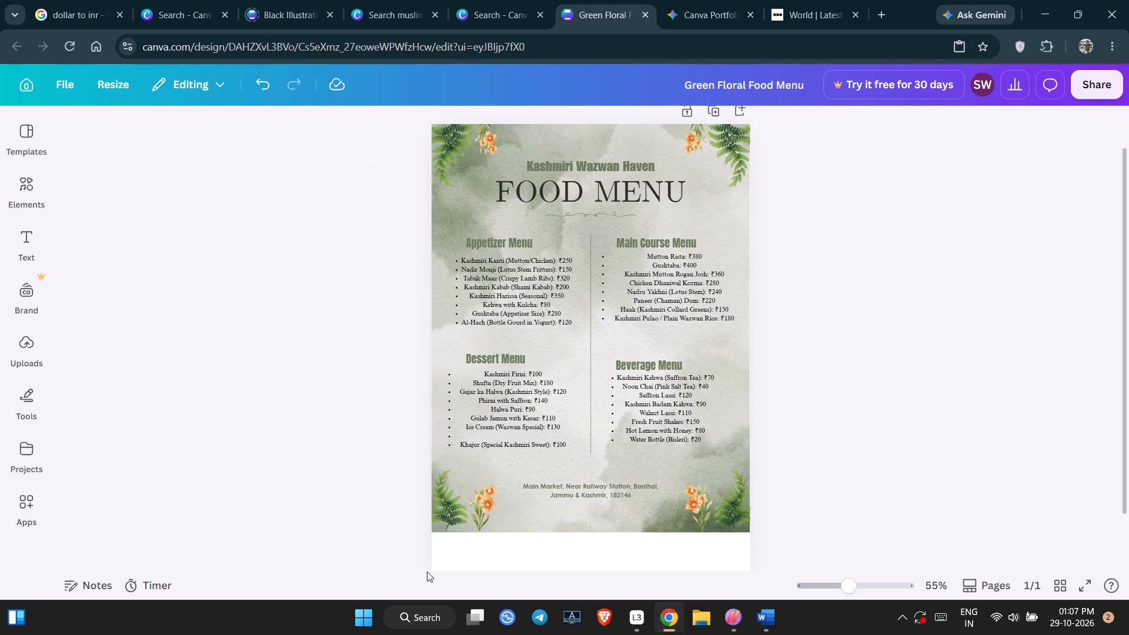
Browse the restyle, colour palette and font set options offered for the whole menu page.
left_click(459, 565)
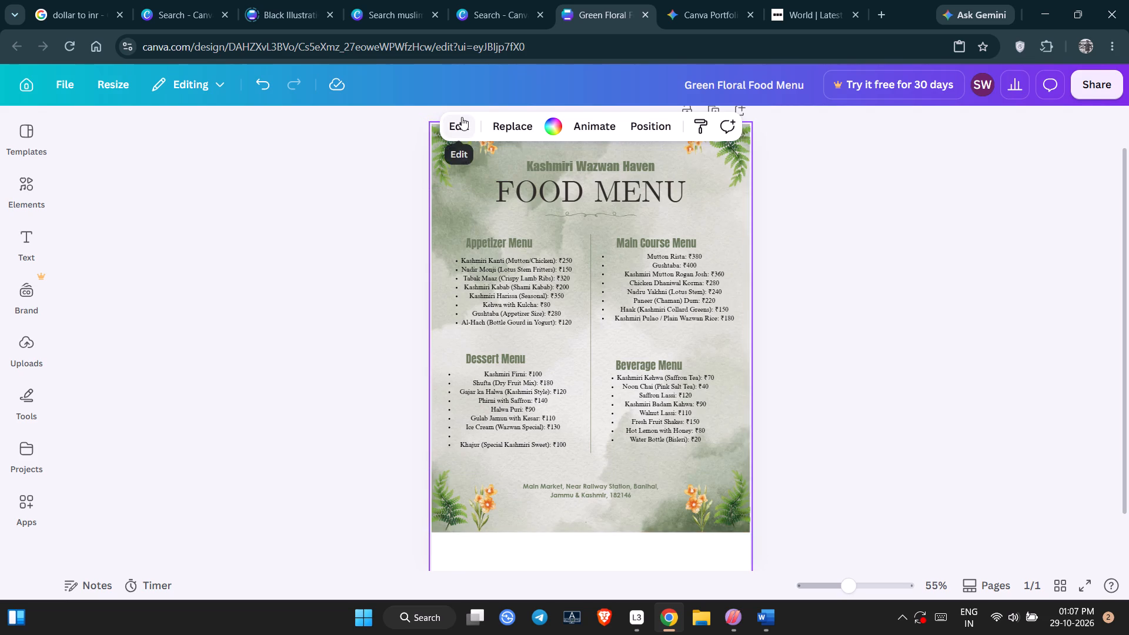
left_click(462, 117)
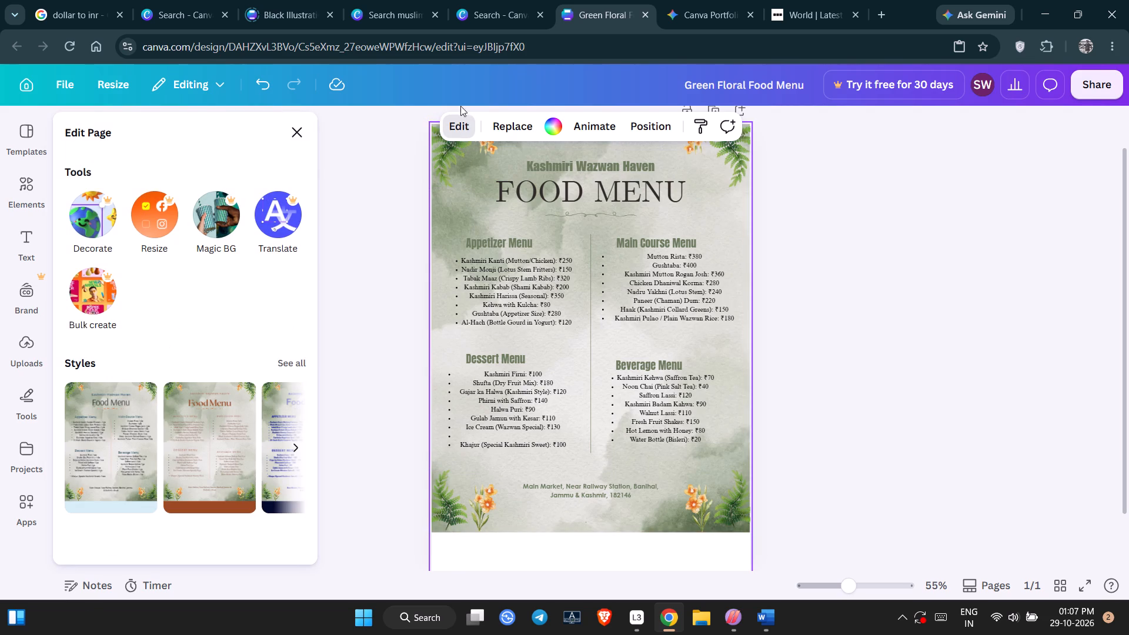
left_click(290, 362)
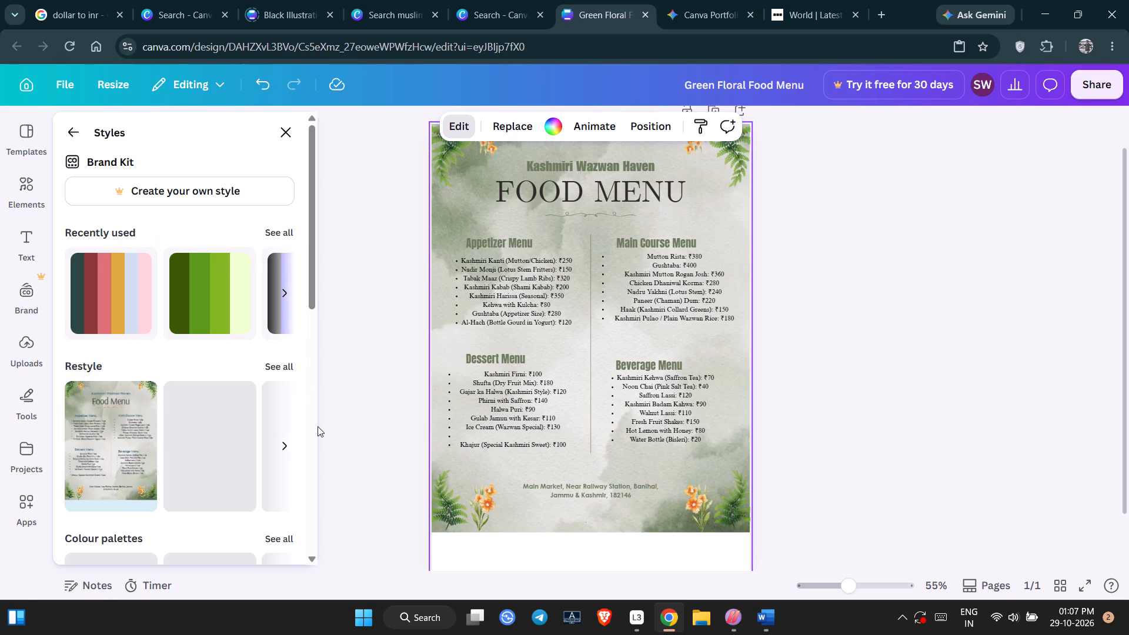
scroll(239, 409, "down", 2)
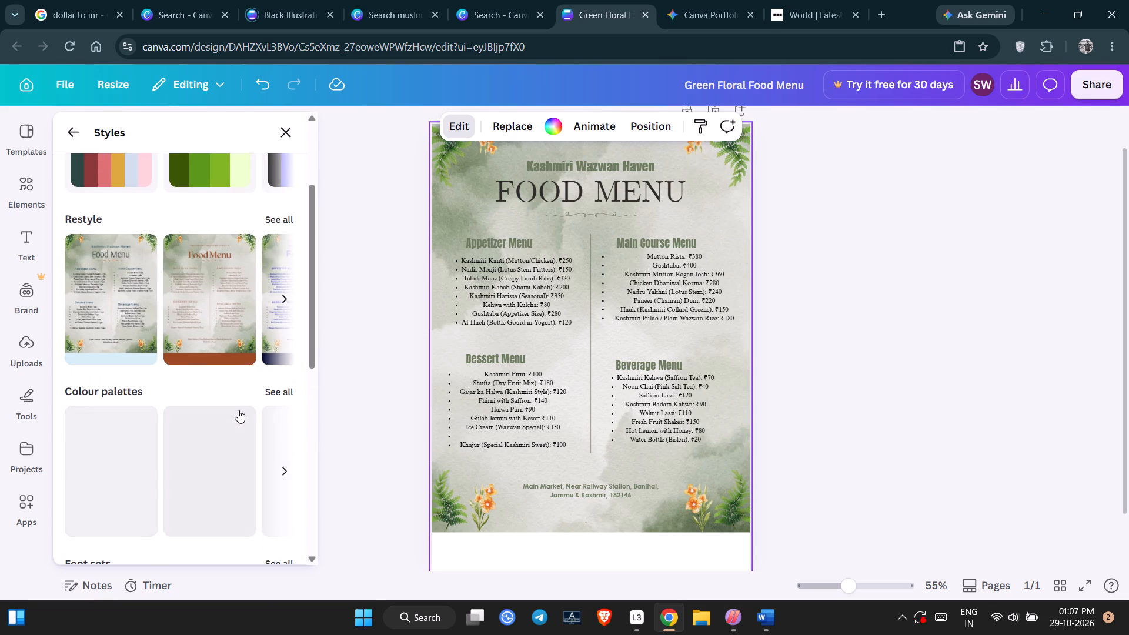
scroll(238, 410, "down", 1)
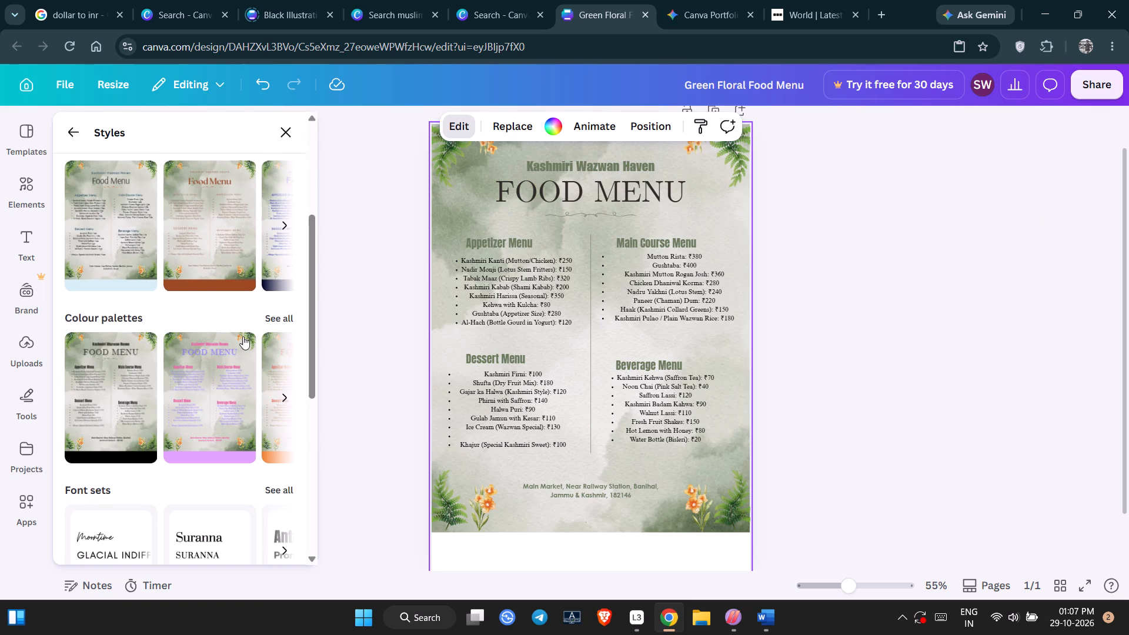
scroll(241, 336, "down", 2)
scroll(241, 336, "up", 2)
Apply the black and orange colour palette and shuffle it to give an orange FOOD MENU title, black headings and a pale peach bottom strip.
left_click(280, 321)
scroll(222, 363, "down", 4)
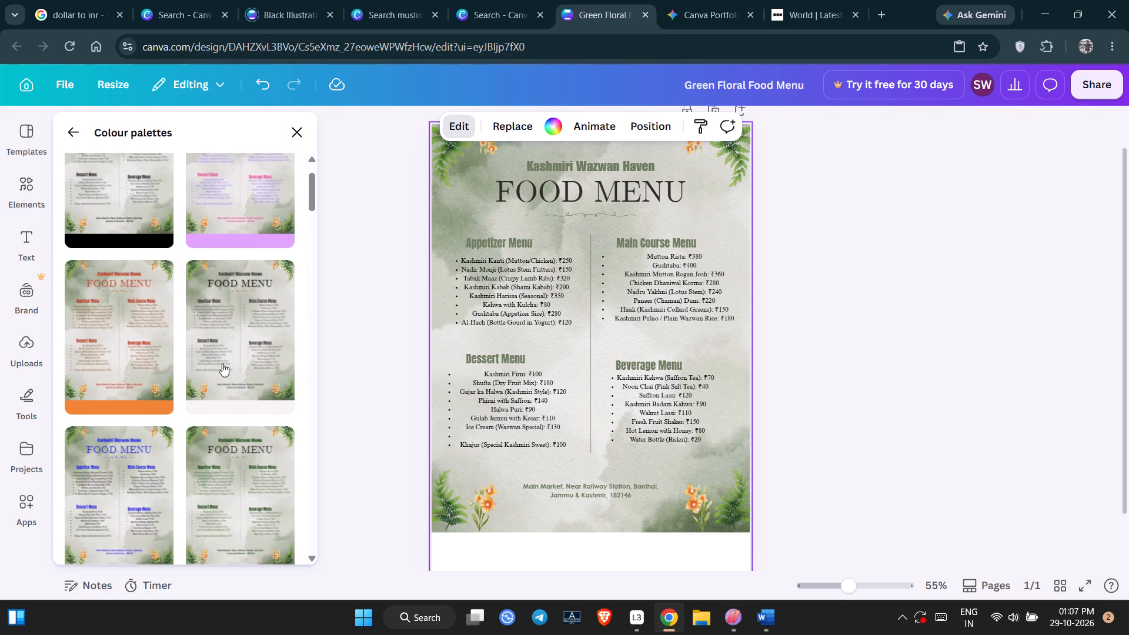
scroll(222, 363, "down", 2)
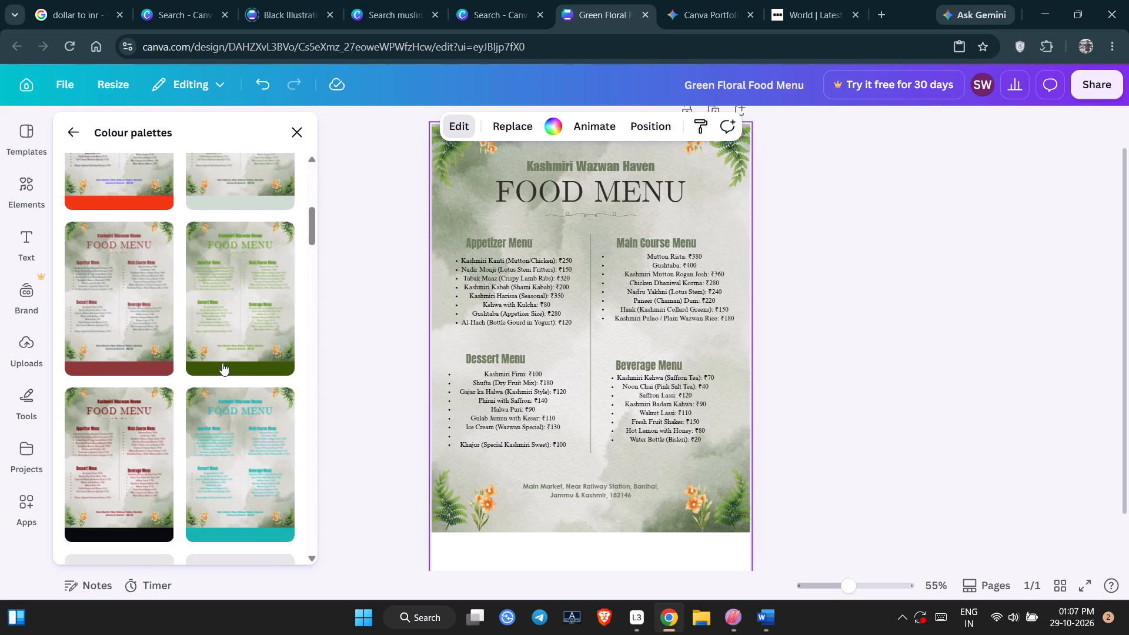
scroll(222, 363, "down", 6)
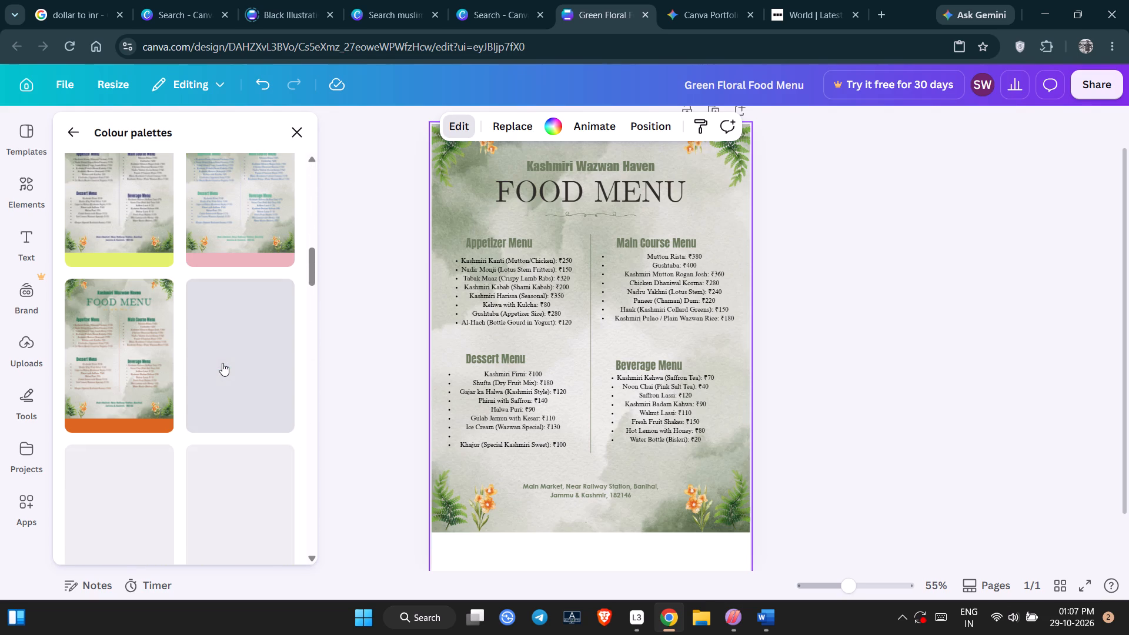
scroll(222, 363, "down", 1)
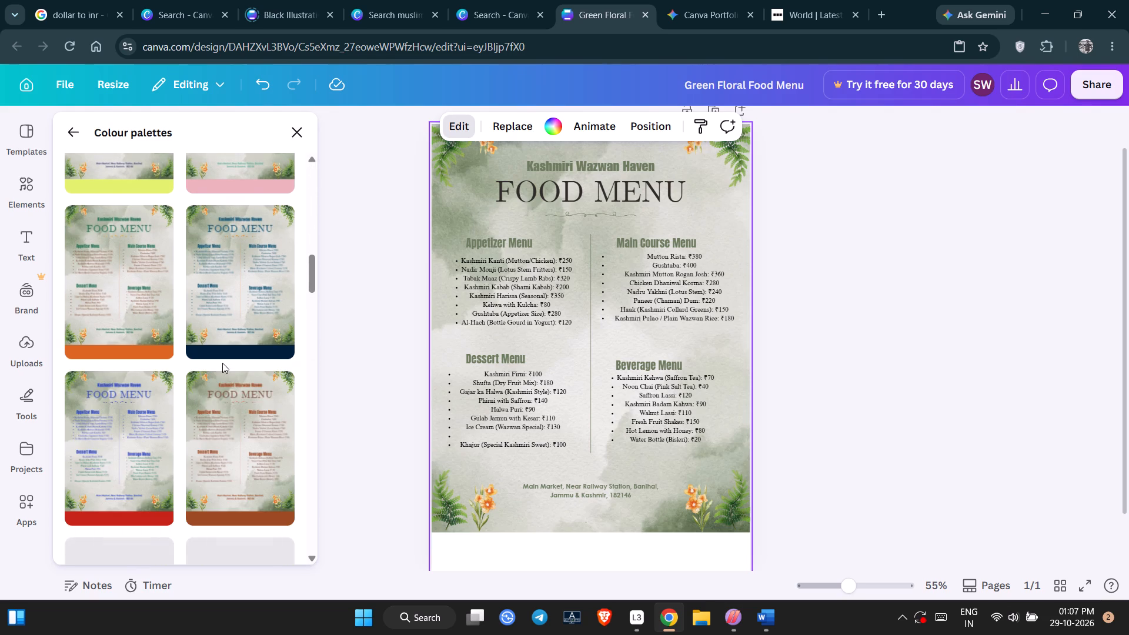
scroll(222, 363, "down", 4)
left_click(222, 363)
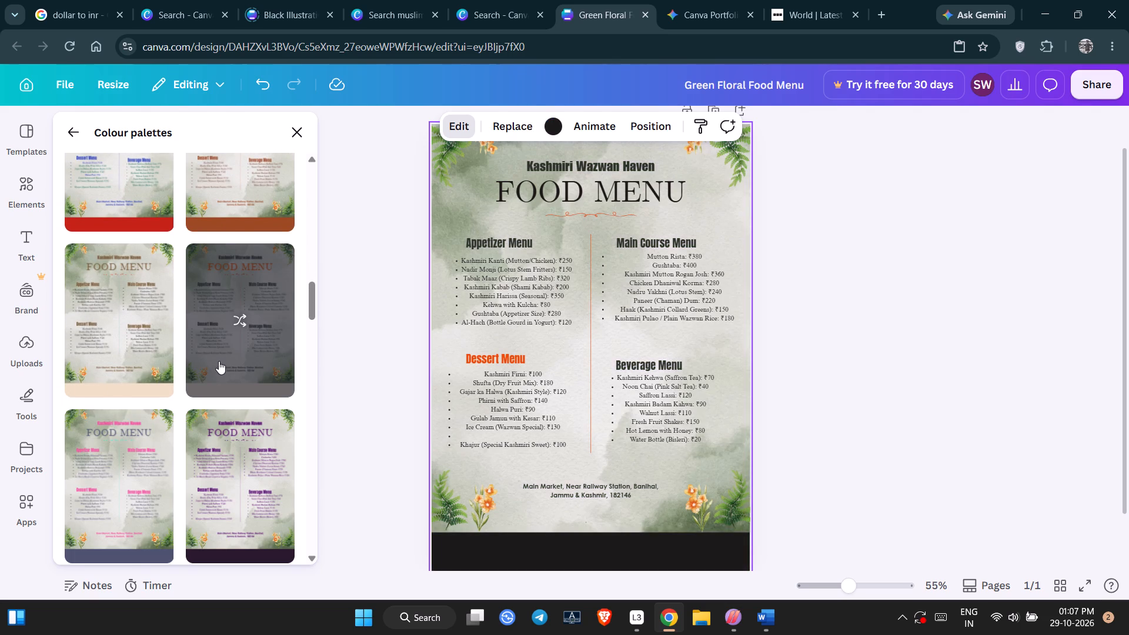
left_click(219, 360)
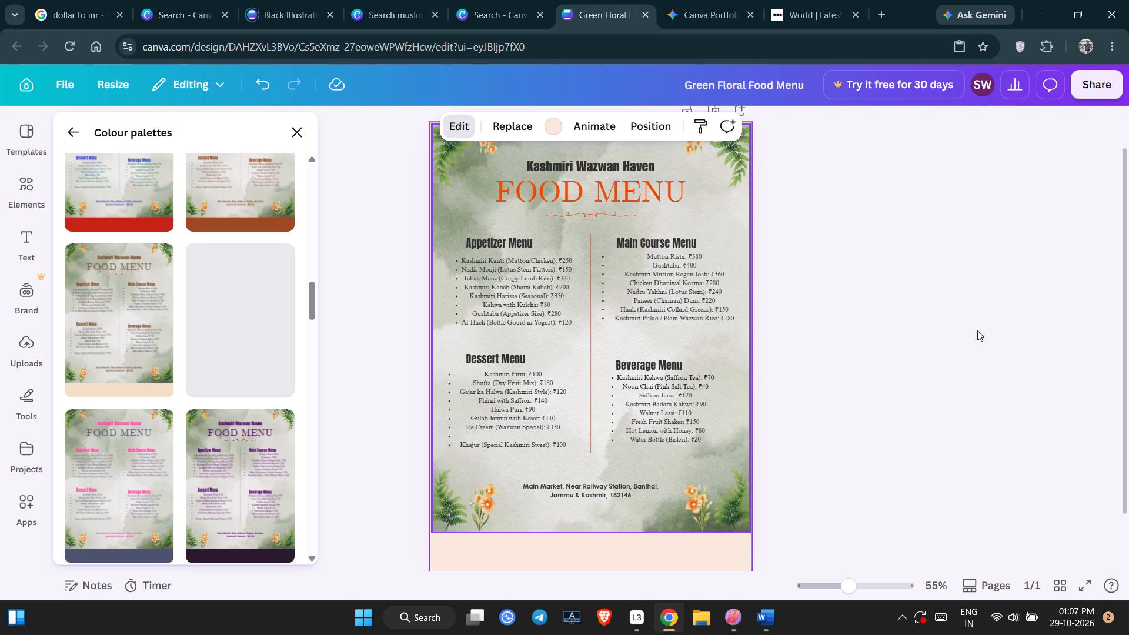
left_click(881, 382)
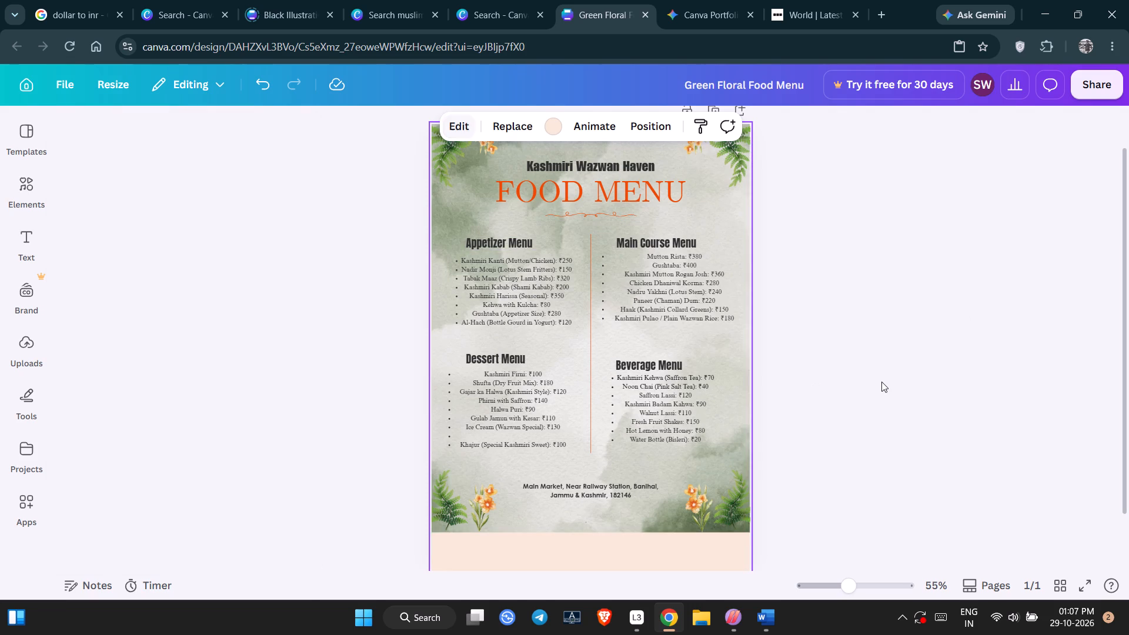
left_click(886, 315)
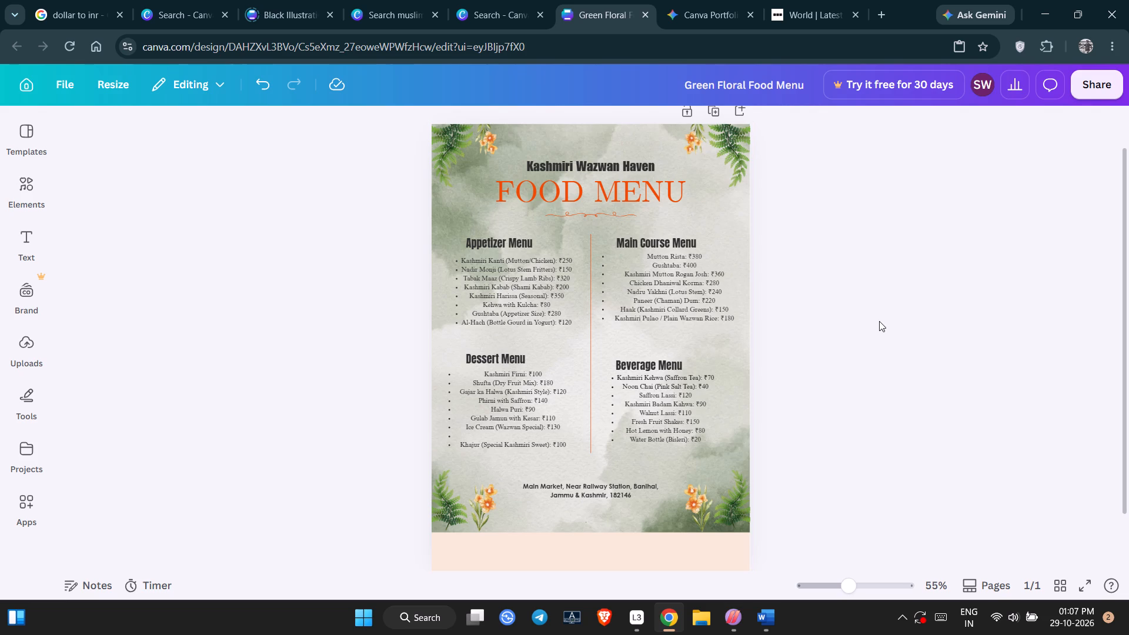
Capture a rectangular screenshot of the recoloured menu artwork, excluding the pale peach strip beneath it.
key("shift+super+s")
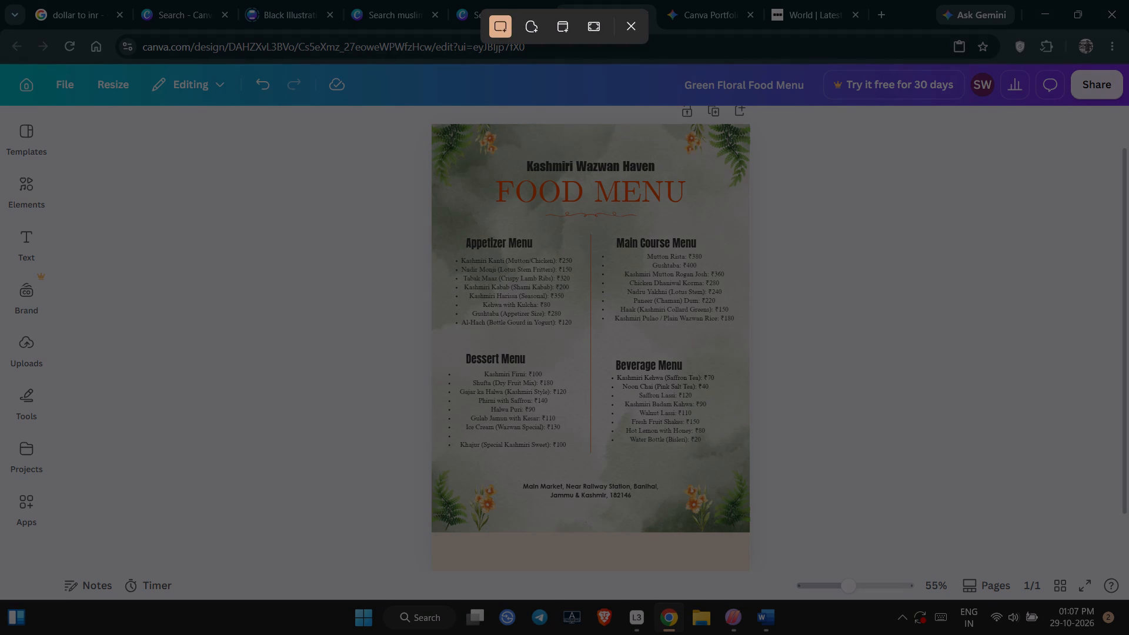
left_click_drag(432, 123, 756, 524)
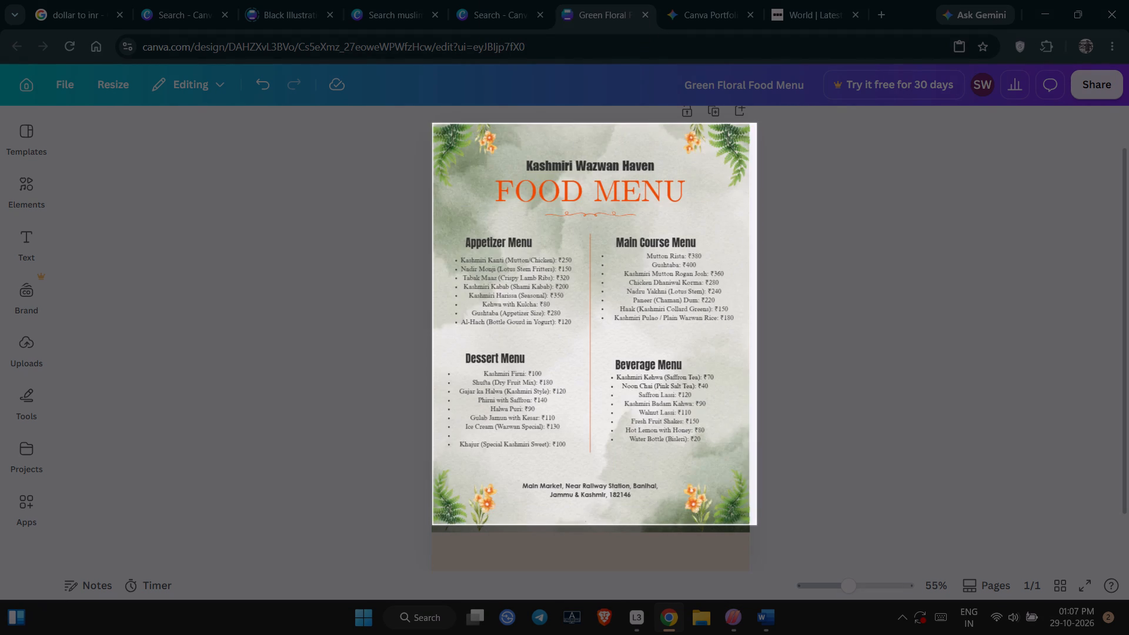
left_click_drag(756, 524, 752, 534)
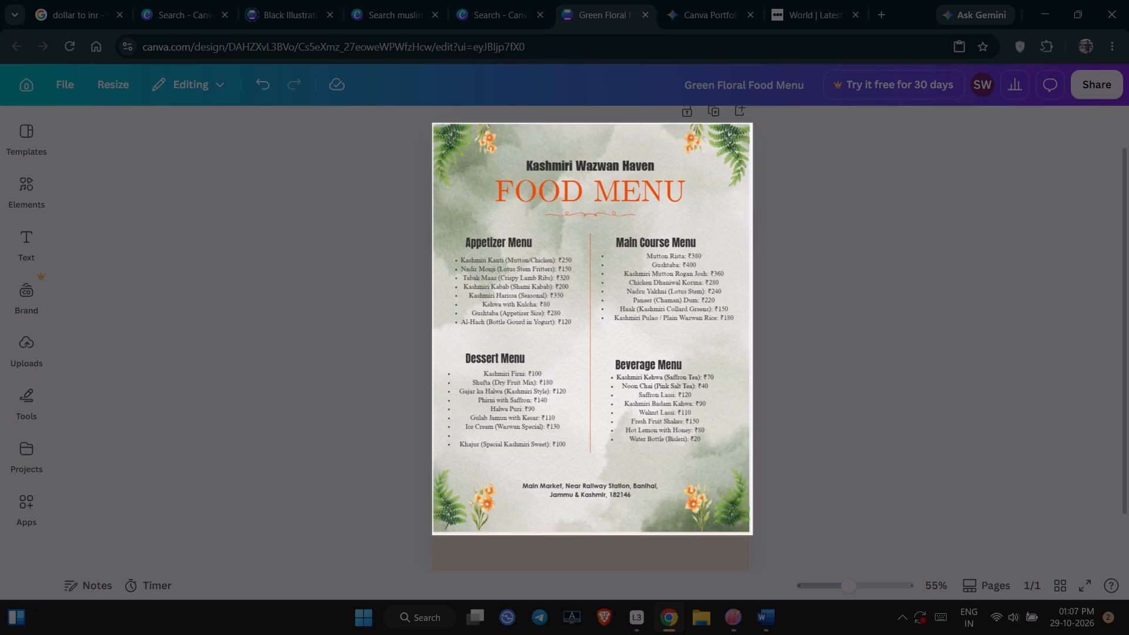
left_click_drag(752, 534, 751, 532)
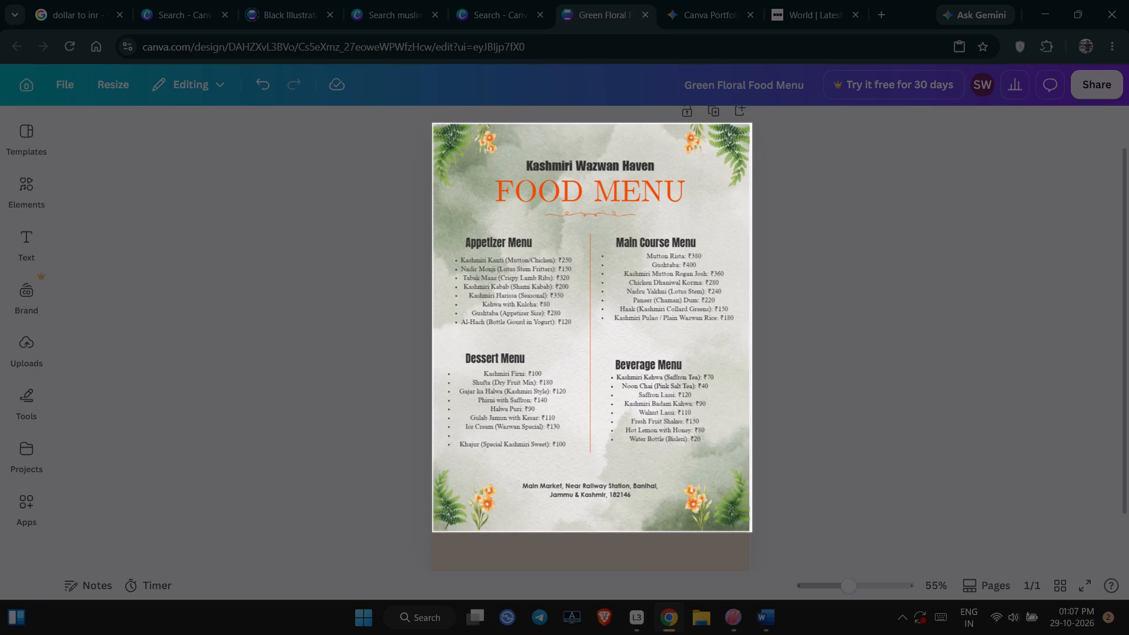
left_click_drag(751, 532, 750, 529)
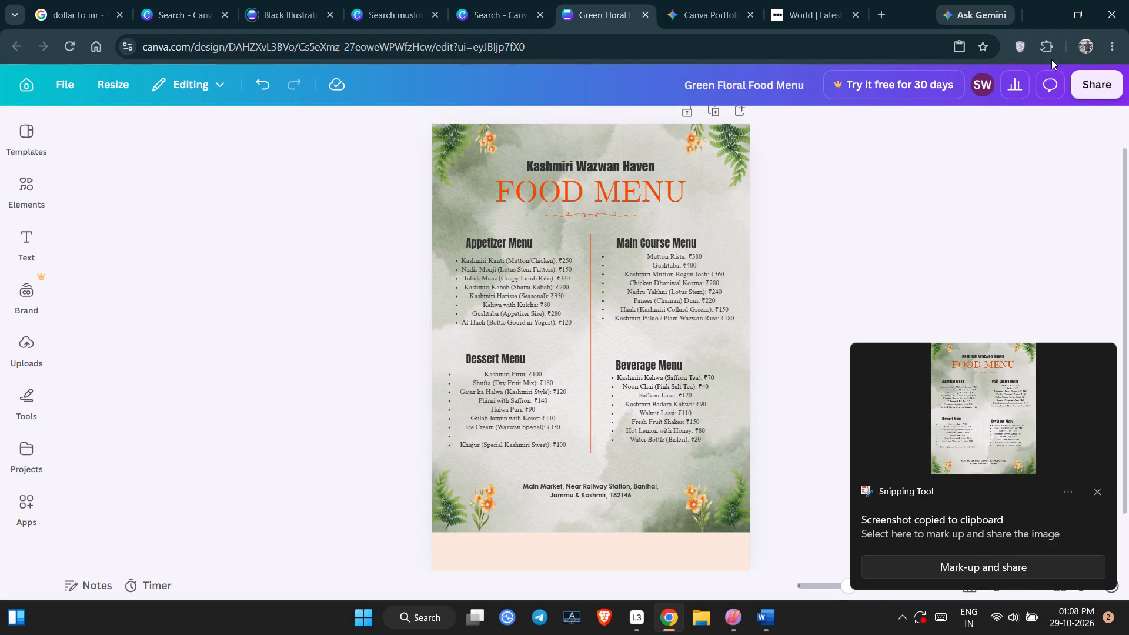
Switch to File Explorer and open the Screenshots folder inside Pictures.
left_click(1043, 8)
left_click(706, 615)
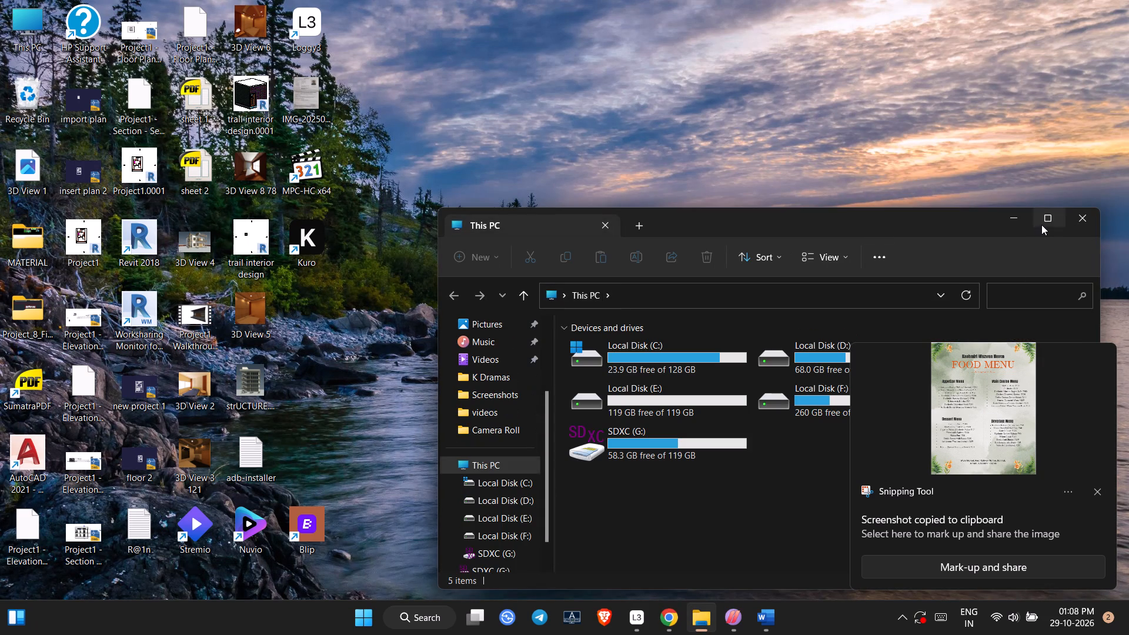
left_click(1041, 225)
left_click(1098, 489)
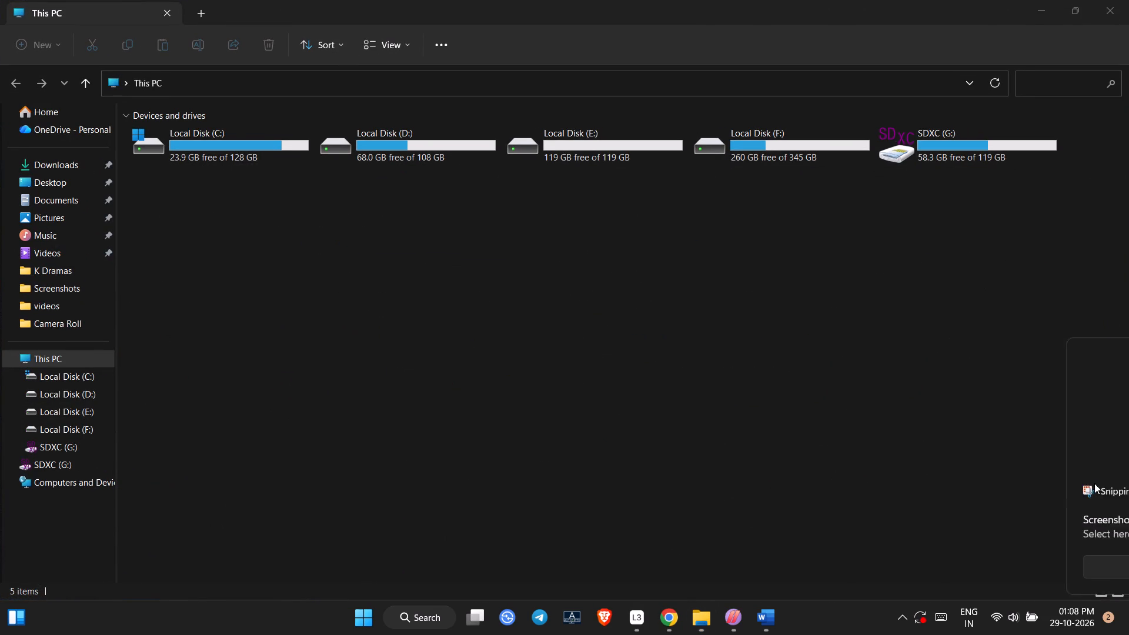
left_click(75, 223)
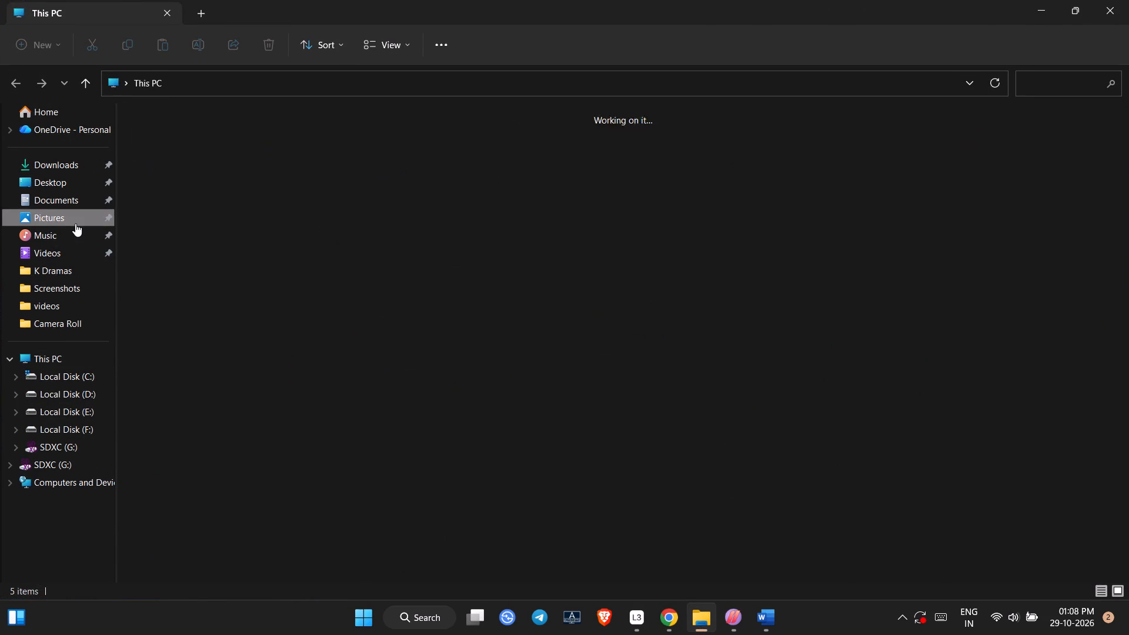
double_click(516, 160)
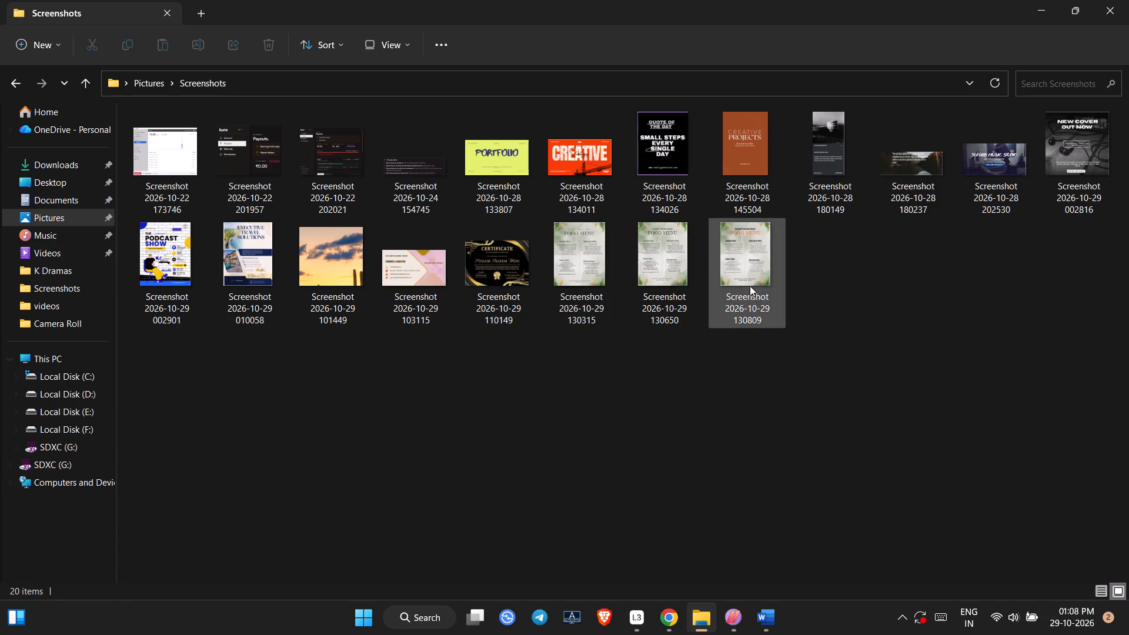
Open the newest menu screenshot in Photos and compare its orange title version with the earlier green captures.
double_click(736, 265)
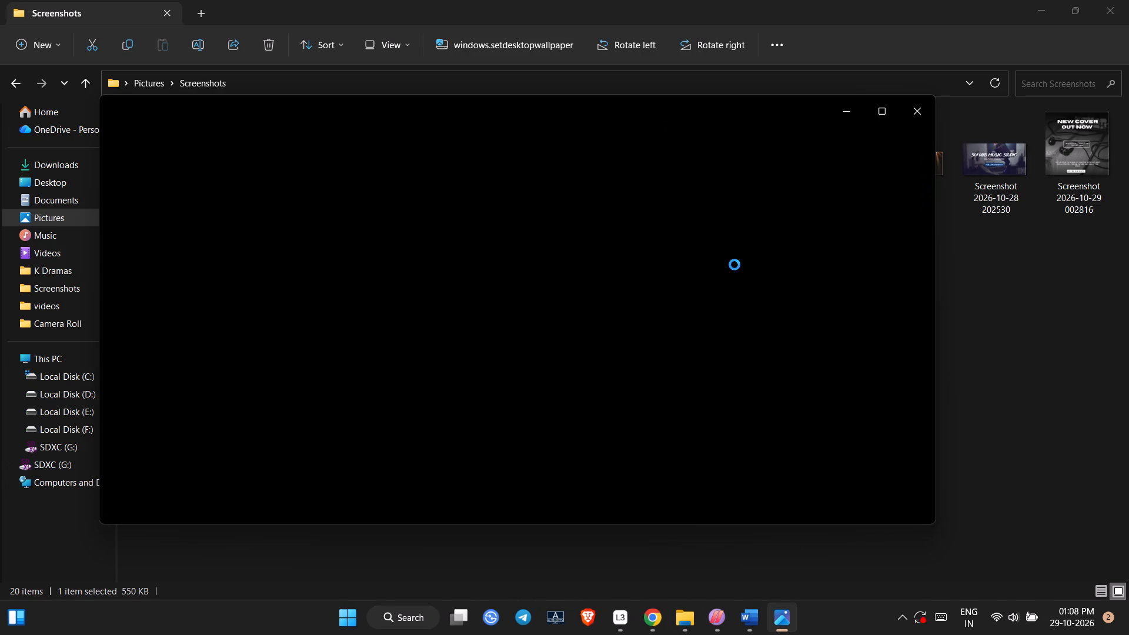
key("Left")
key("Left")
key("Left")
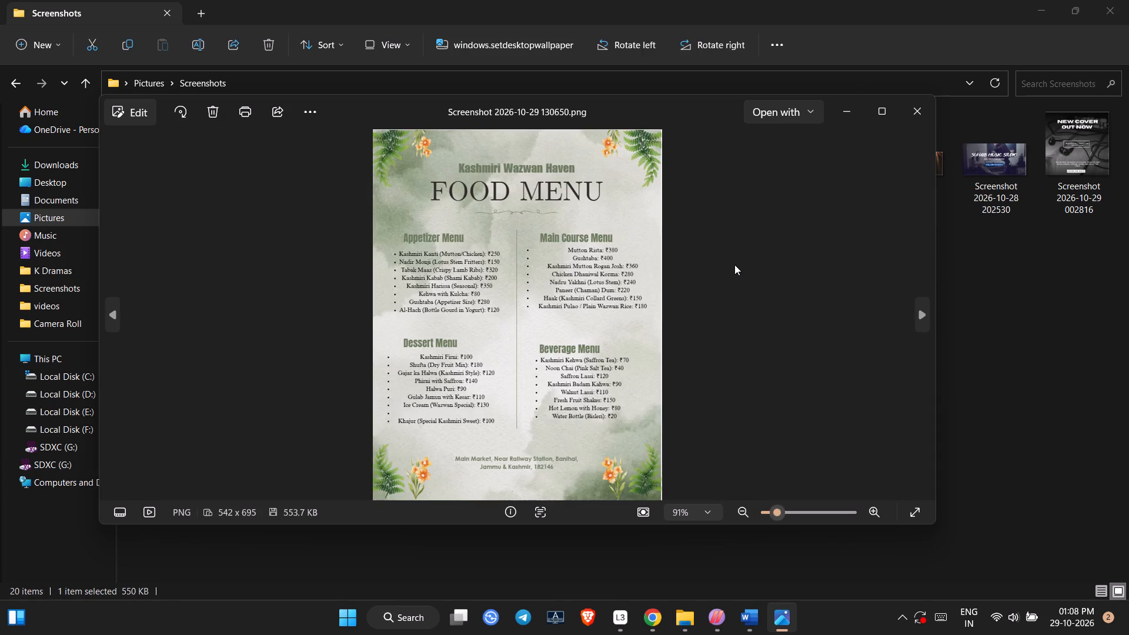
key("Left")
key("Right")
key("Right")
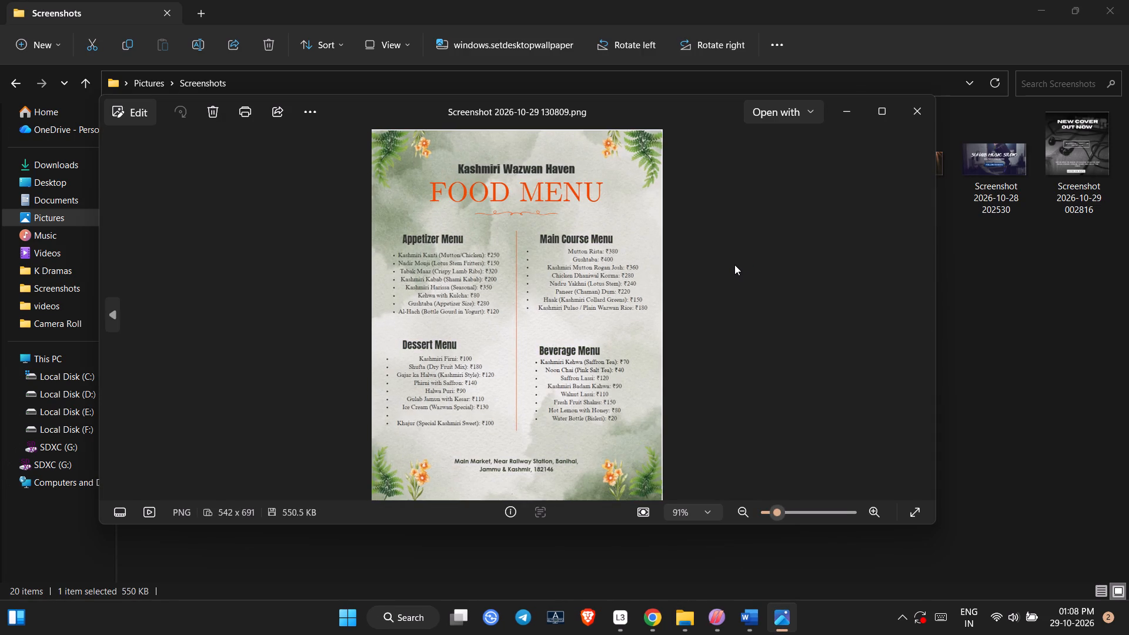
Compare the orange title menu capture with the two earlier green captures by viewing them alternately.
key("Left")
key("Left")
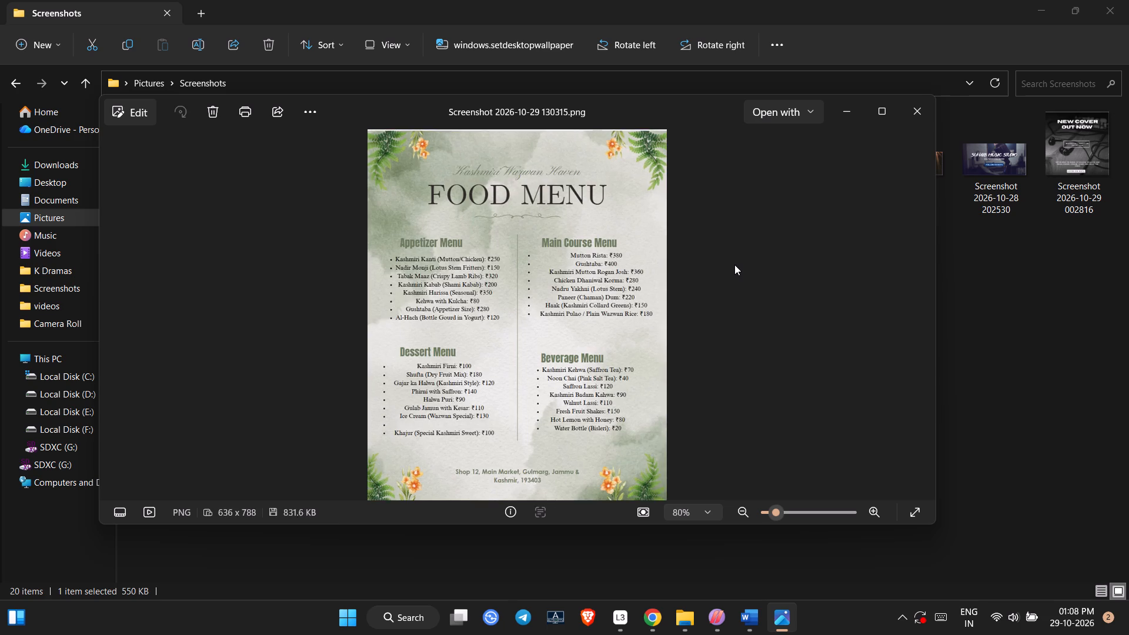
key("Right")
key("Right")
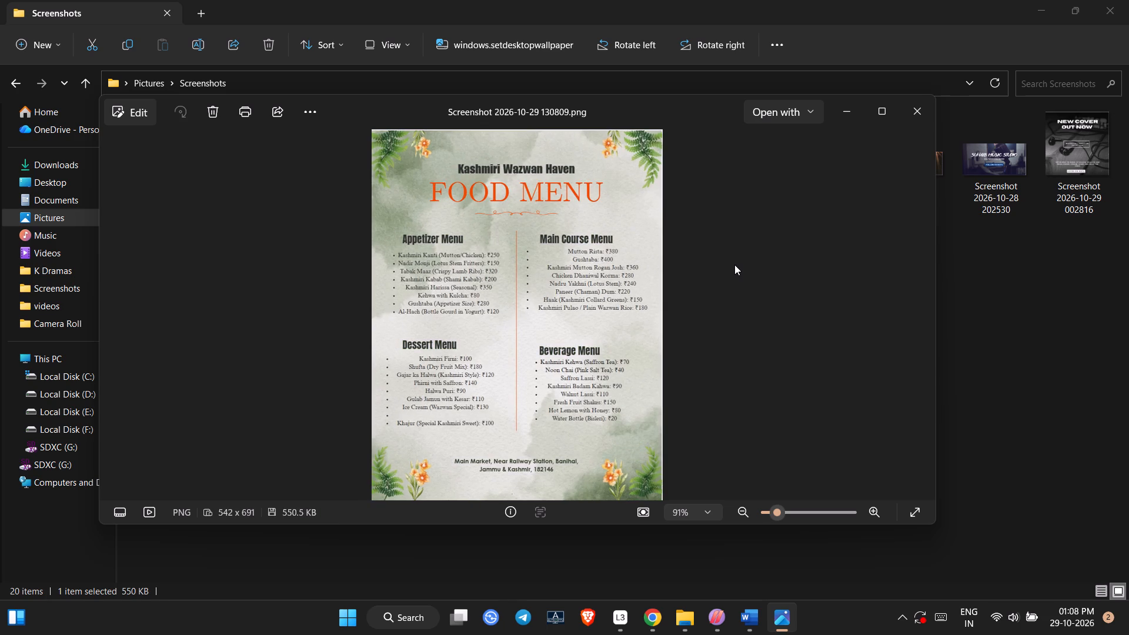
key("Left")
key("Left")
key("Right")
key("Right")
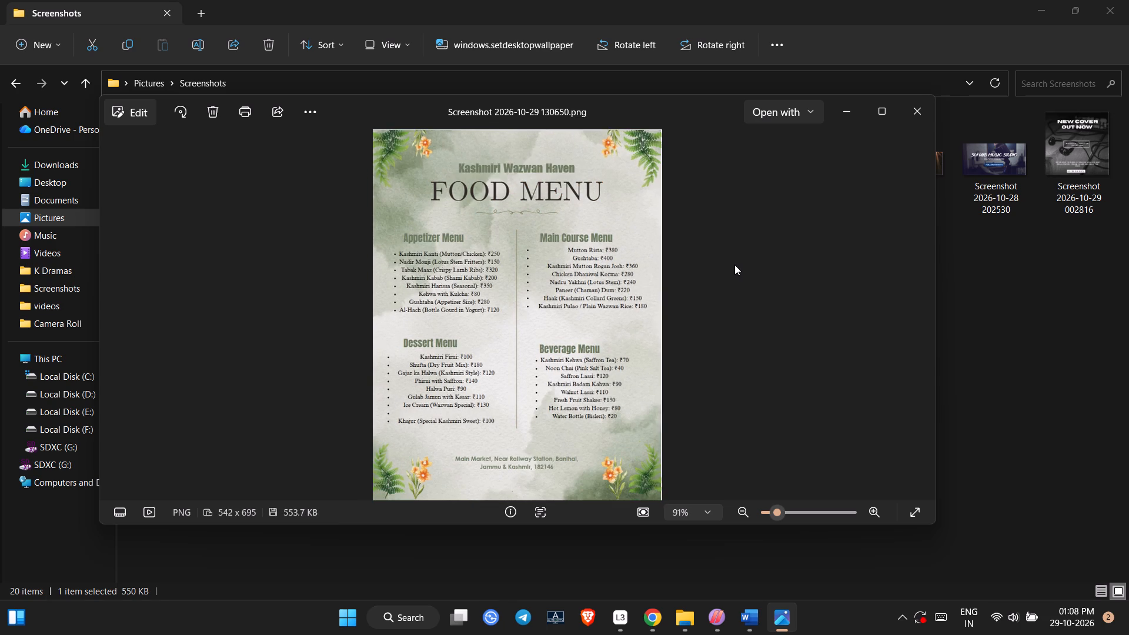
key("Left")
key("Left")
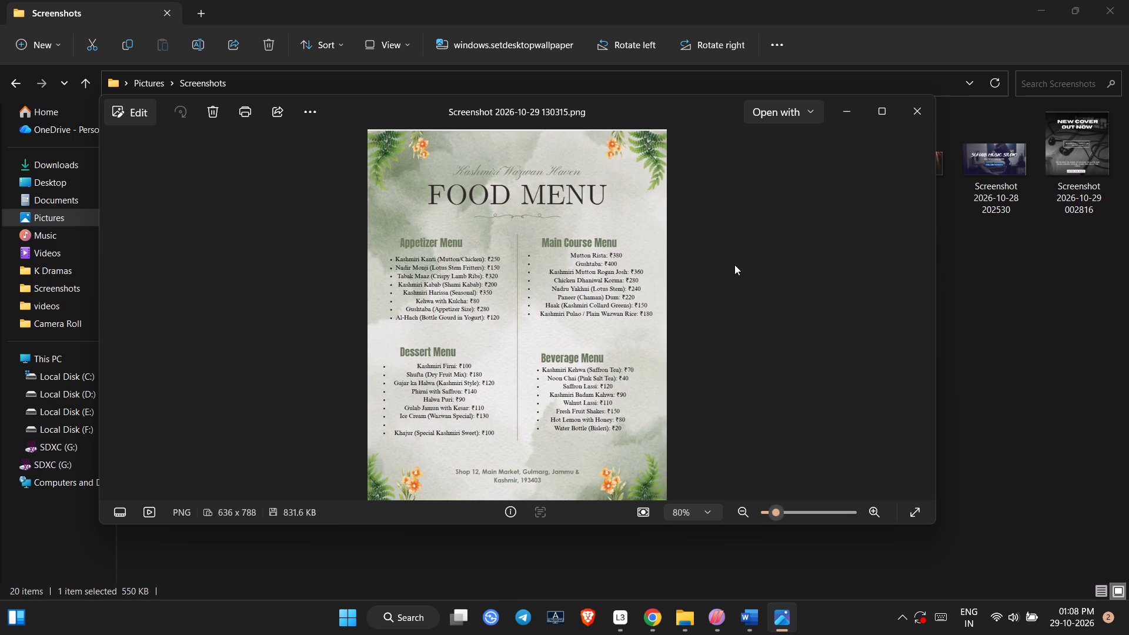
Delete the oldest green menu capture, Screenshot 2026-10-29 130315.png, which has the script restaurant name and the Gulmarg address.
key("Right")
key("Left")
key("Delete")
key("Down")
key("Right")
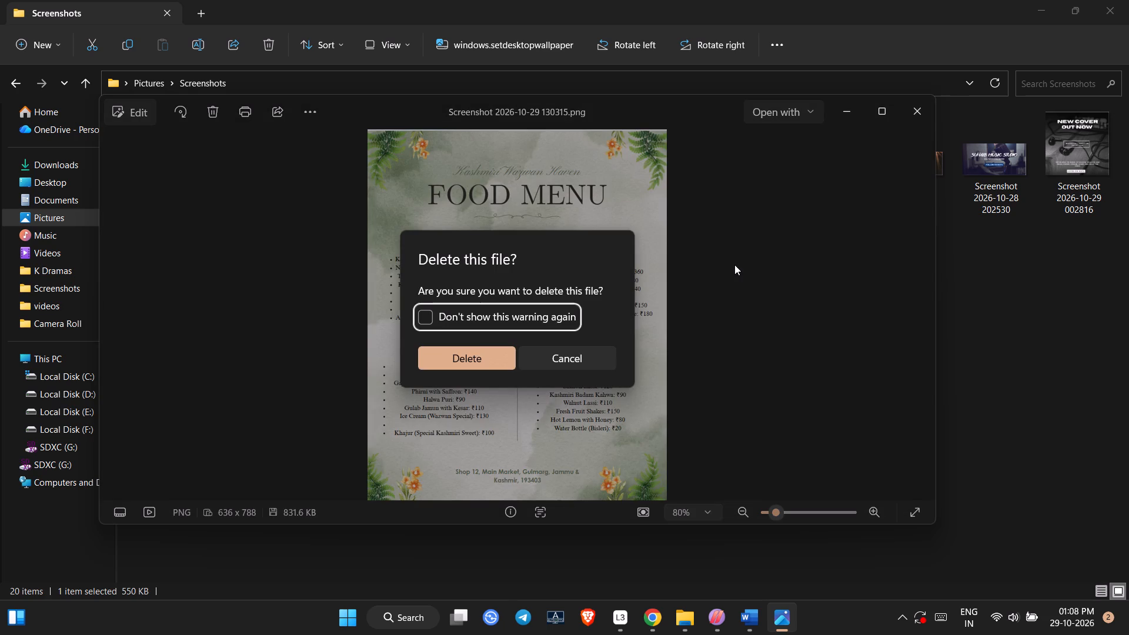
left_click(448, 360)
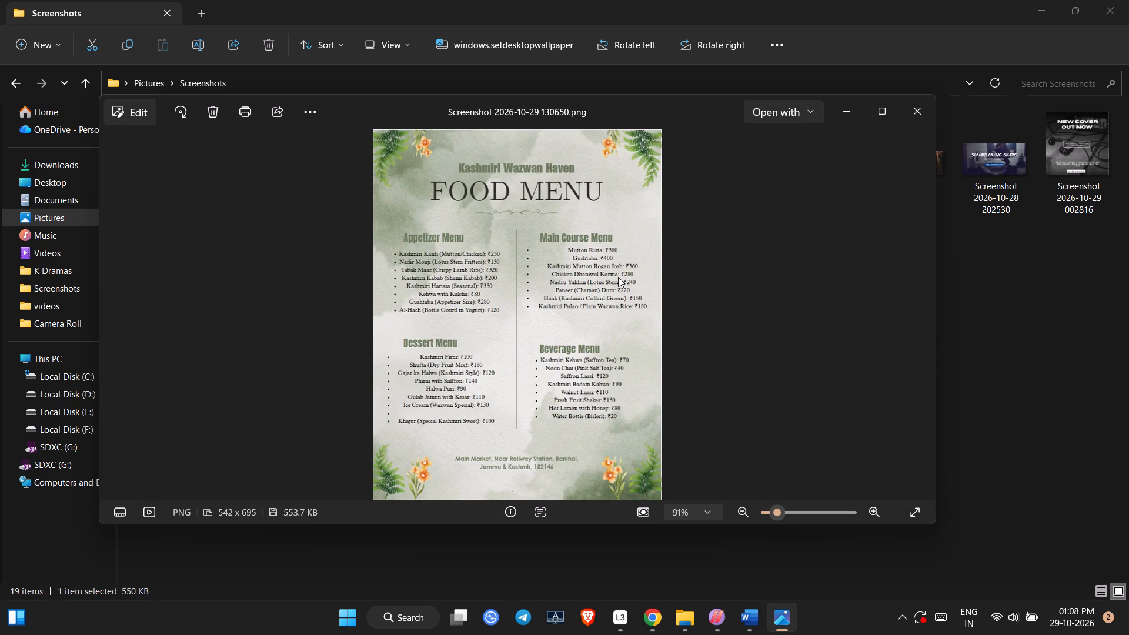
Compare the remaining green menu capture with the orange title capture, checking title, heading and address colours.
key("Right")
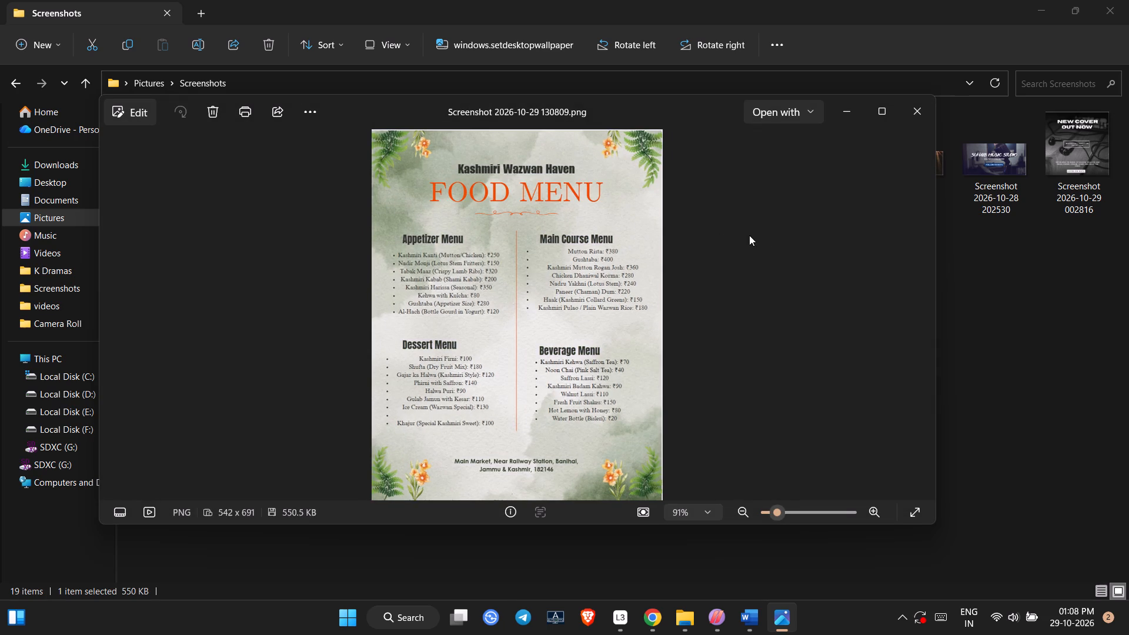
key("Left")
key("Right")
key("Left")
key("Right")
key("Left")
key("Right")
key("Right")
key("Left")
key("Right")
Delete the remaining green menu capture, Screenshot 2026-10-29 130650.png, and close the photo viewer.
key("Left")
key("Delete")
key("Down")
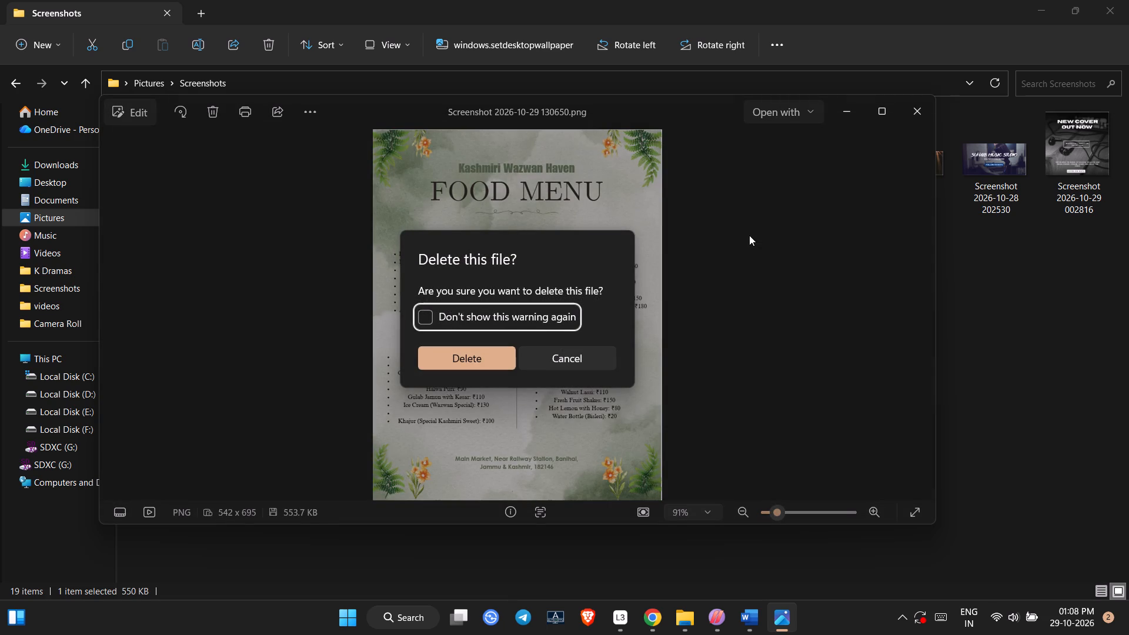
key("Right")
left_click(467, 363)
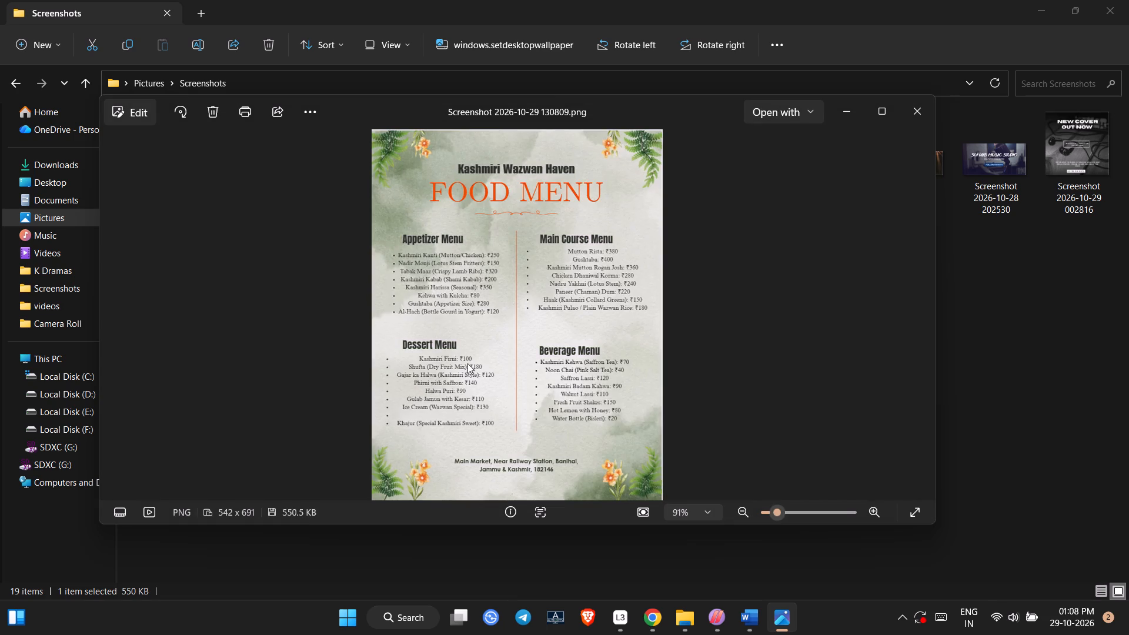